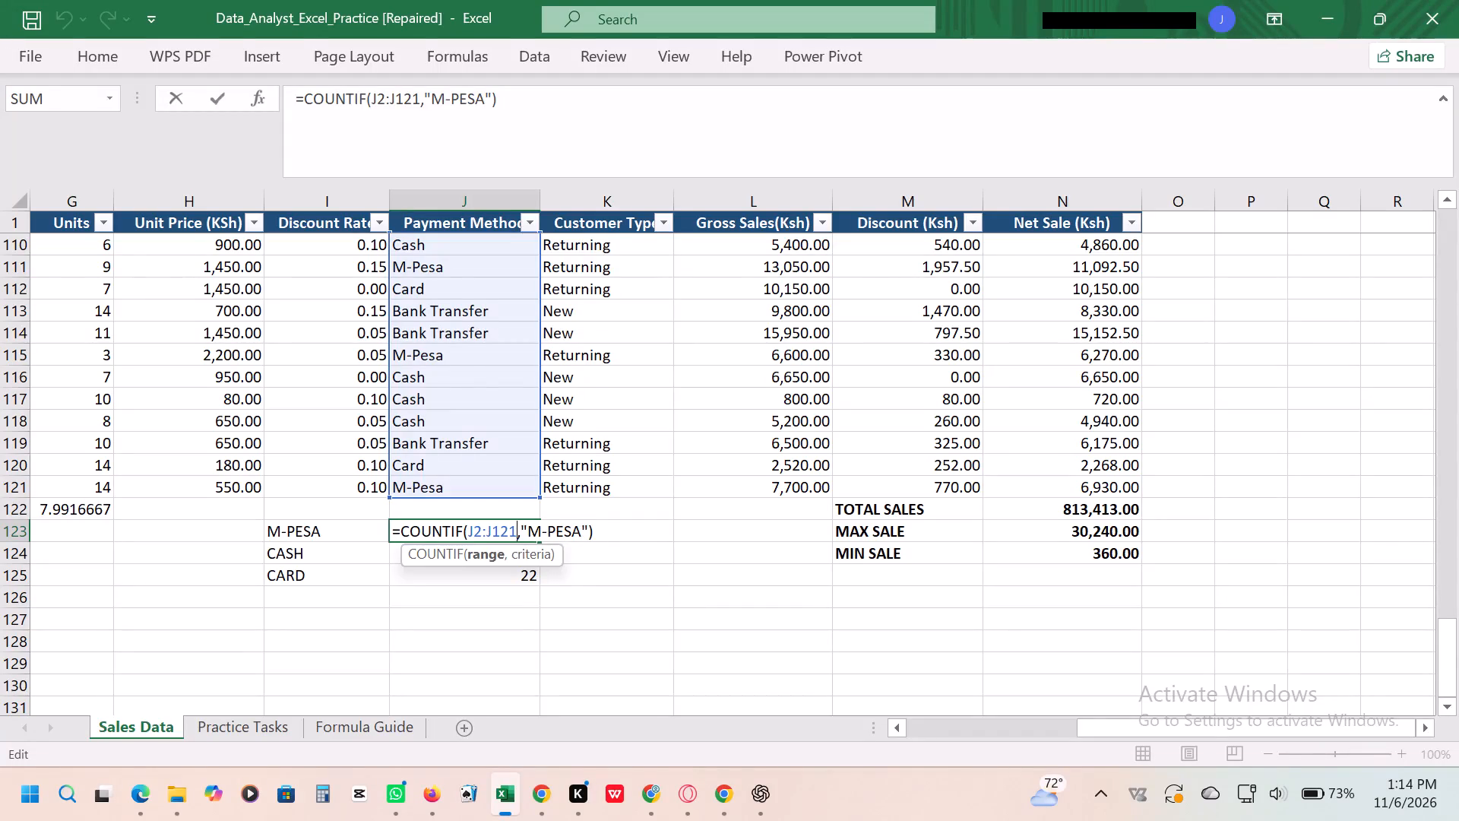
# Commit the formula =COUNTIF(J2:J121,"M-PESA") in cell J123.
pyautogui.press('Return')
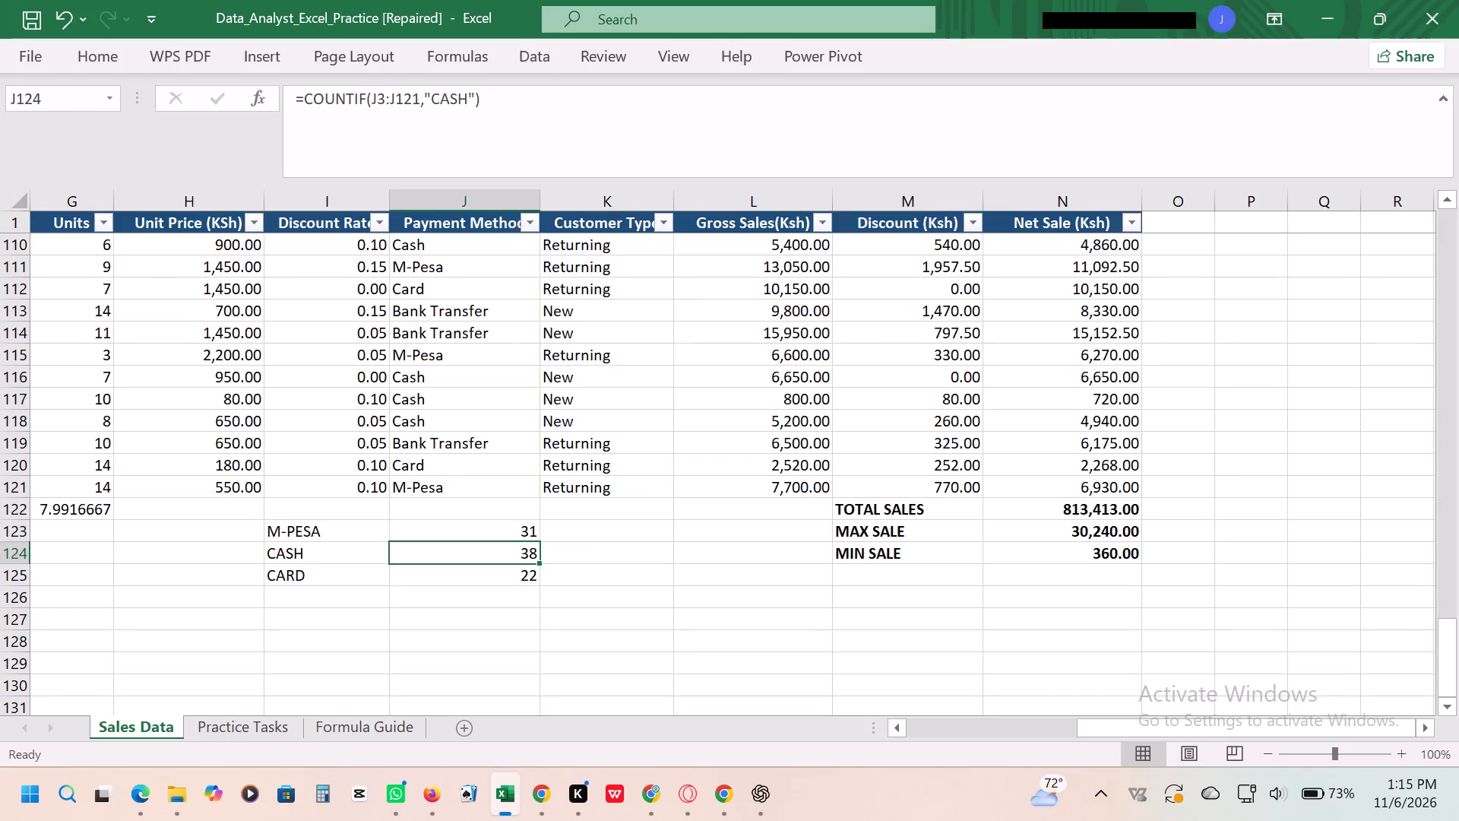
# Open the formula in cell A123 below the Order ID column for inspection.
pyautogui.hscroll(5, 593, 621)
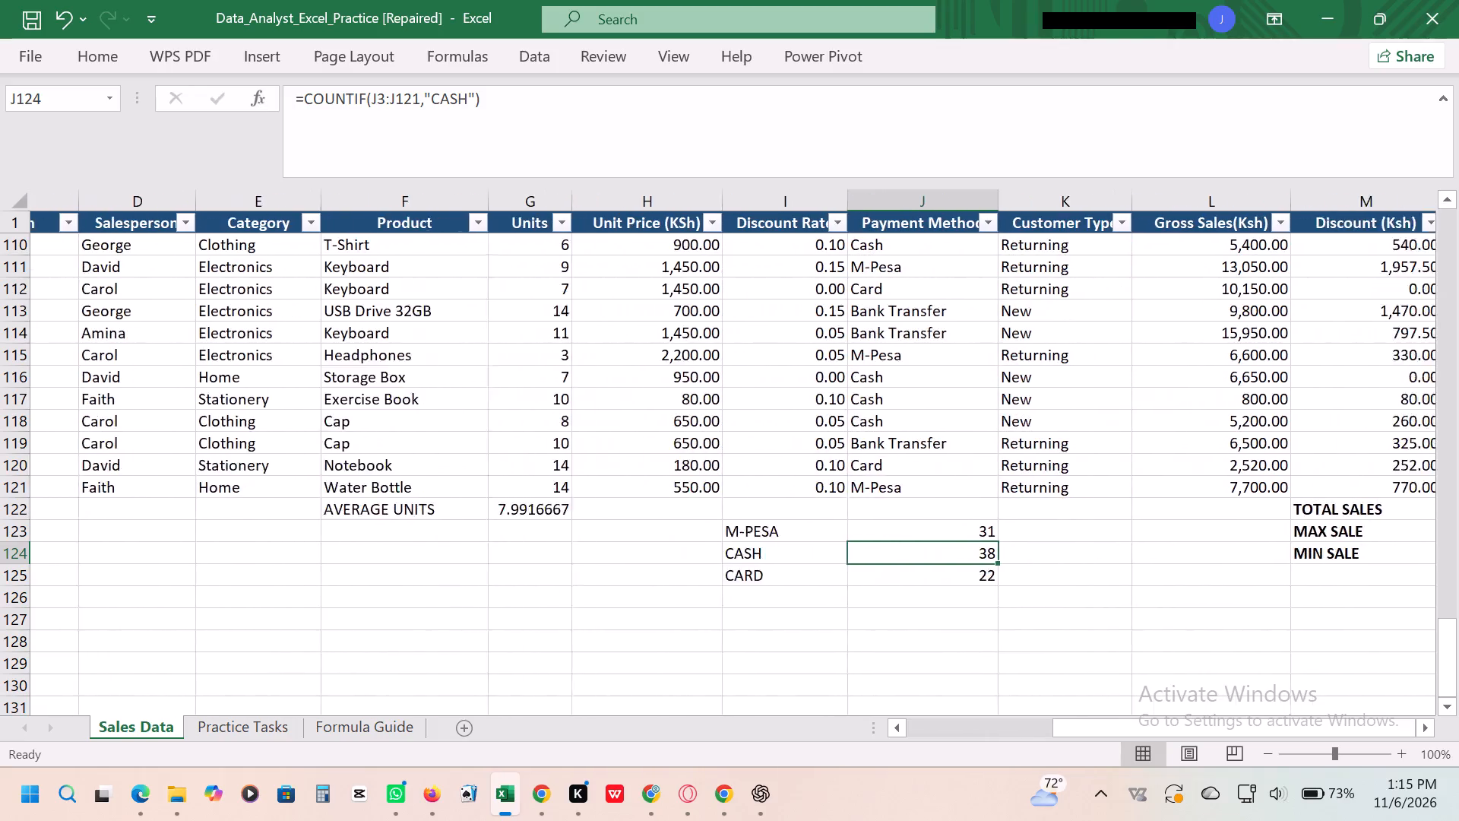
pyautogui.hscroll(3, 593, 621)
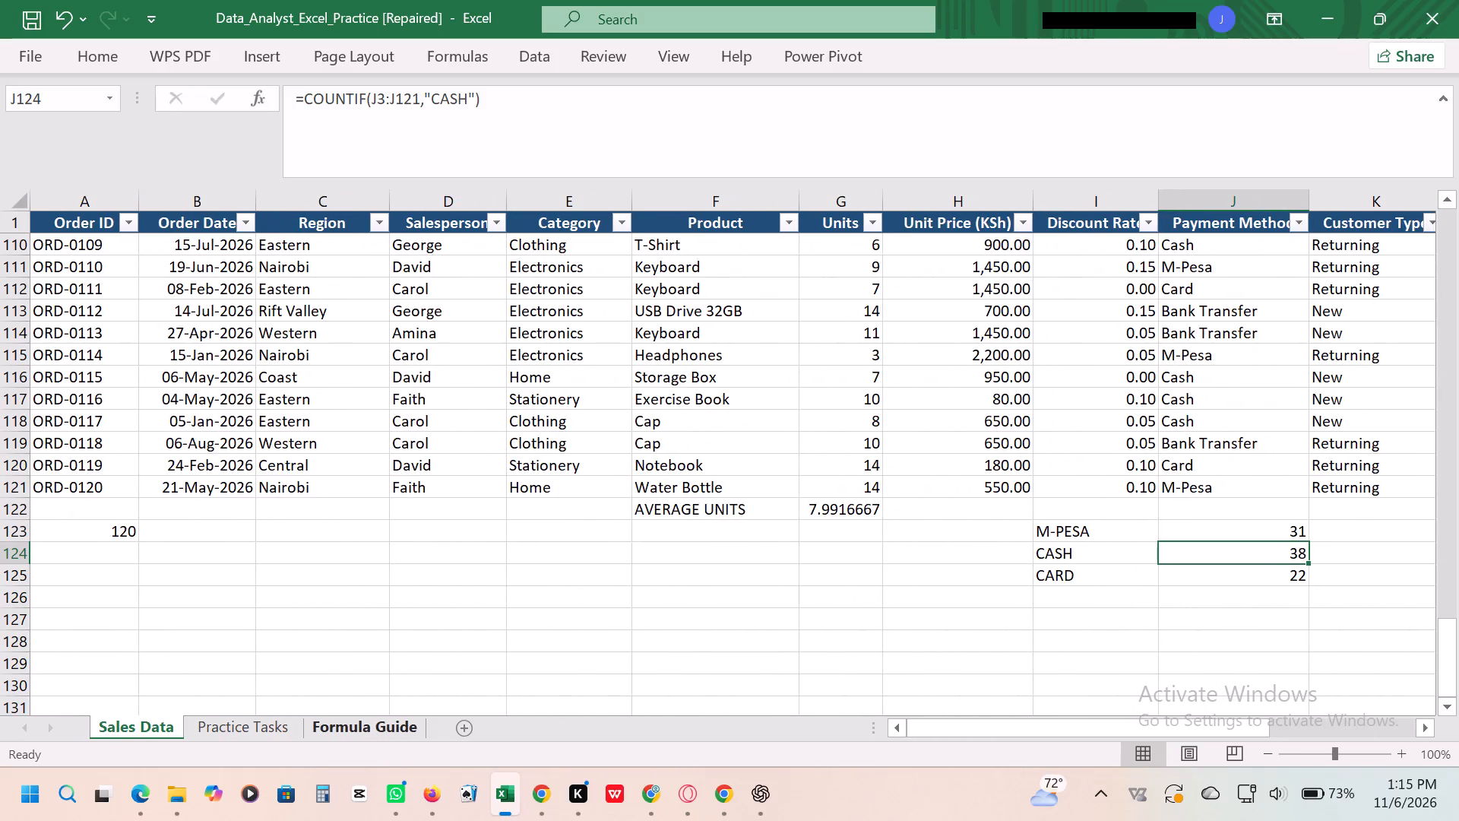
pyautogui.doubleClick(103, 537)
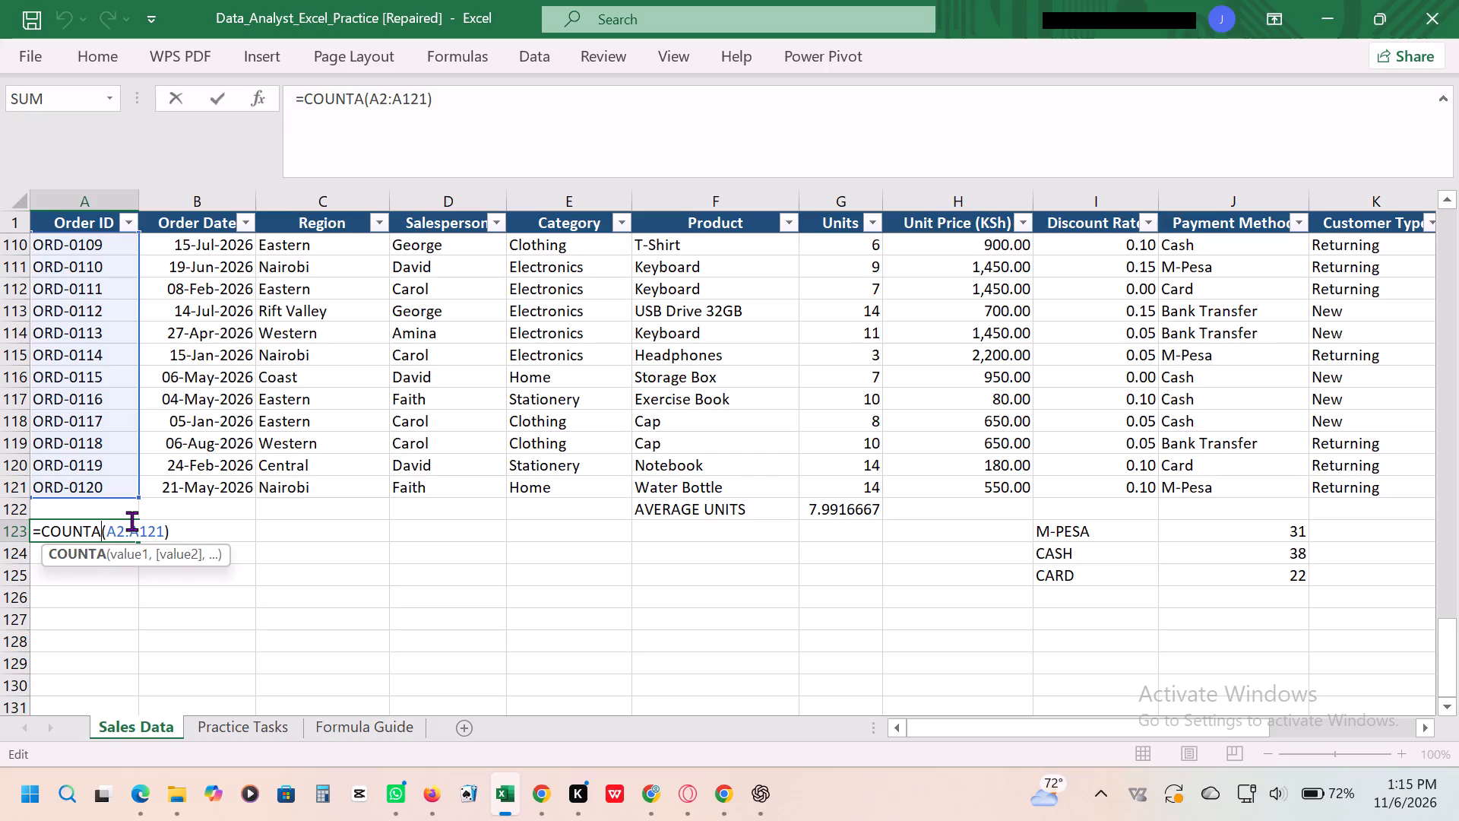
# Enter the label CENTRAL SALE in cell M125, below MIN SALE.
pyautogui.hscroll(-3, 131, 521)
pyautogui.hscroll(-3, 370, 522)
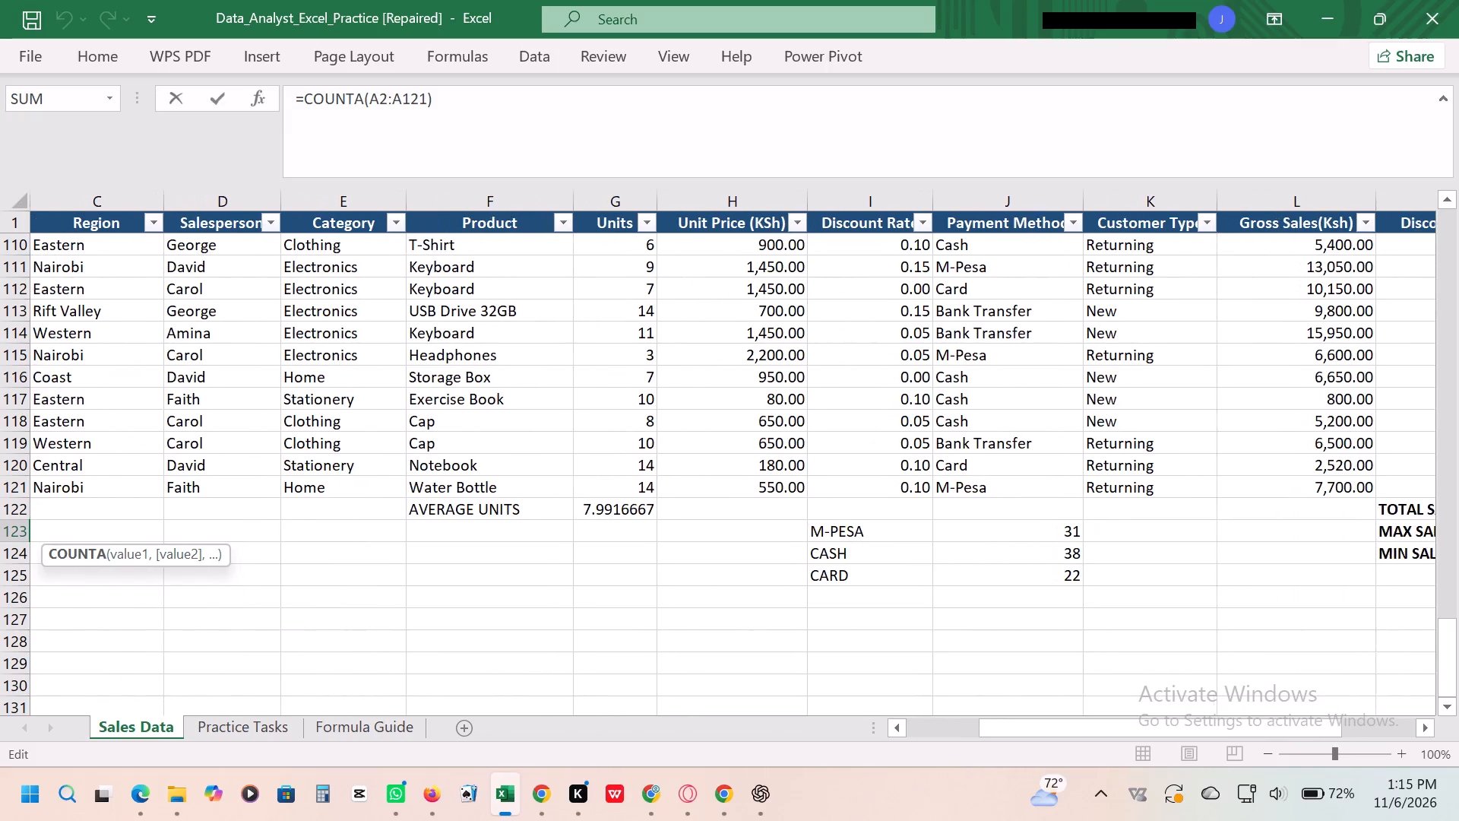
pyautogui.hscroll(-3, 370, 522)
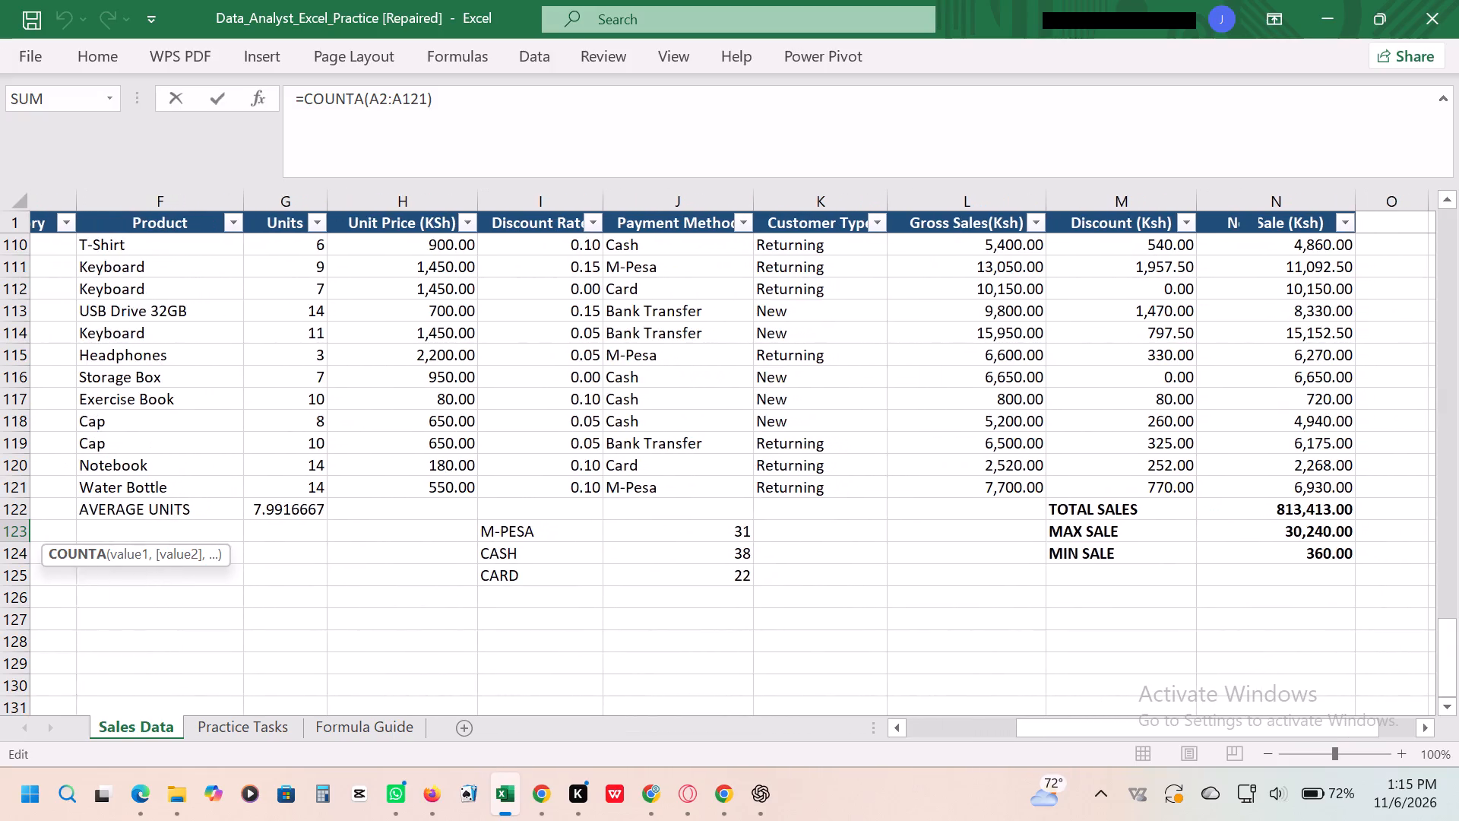
pyautogui.hscroll(-2, 370, 522)
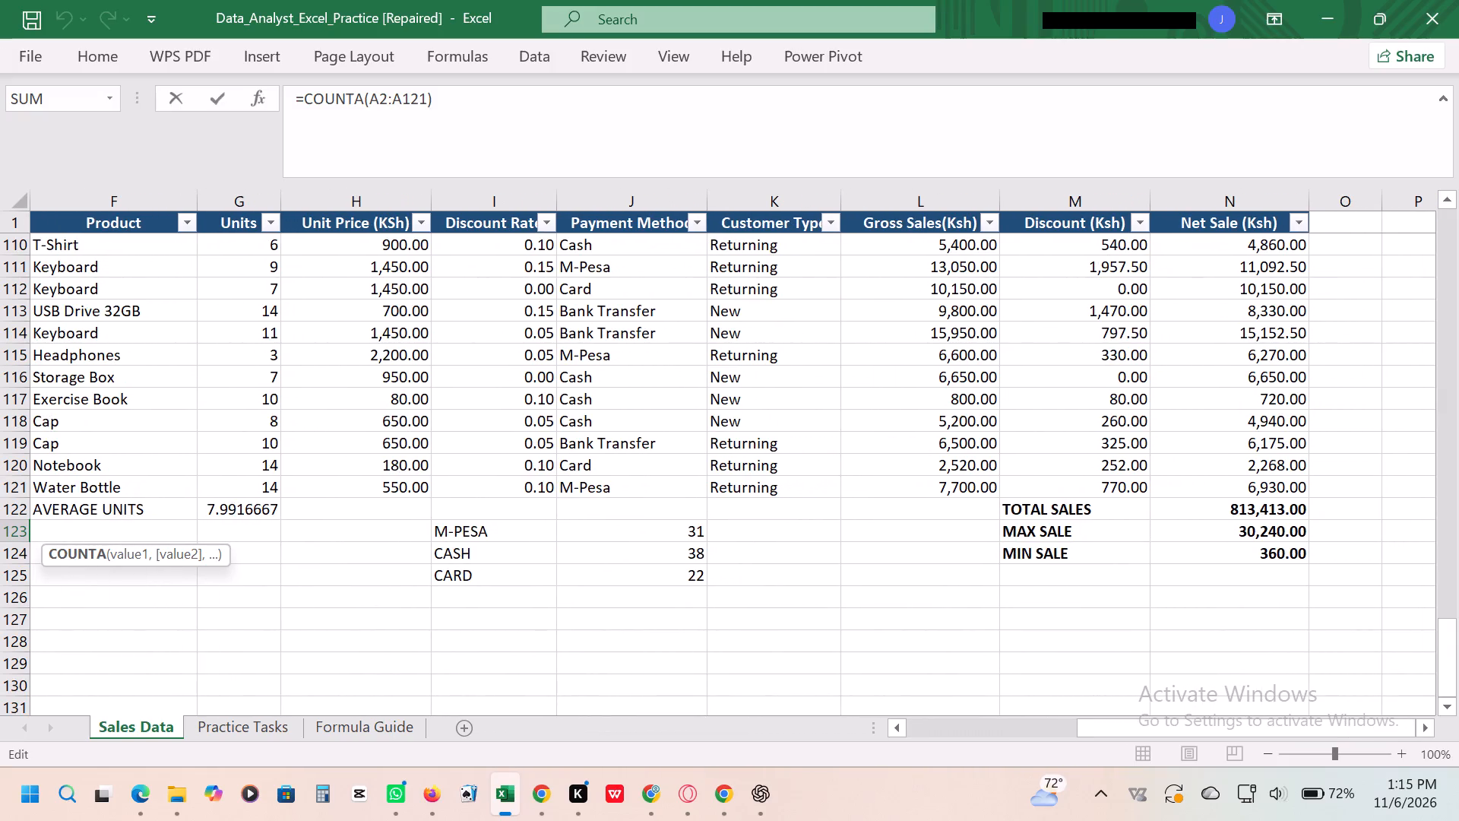
pyautogui.click(1026, 579)
pyautogui.write('CE')
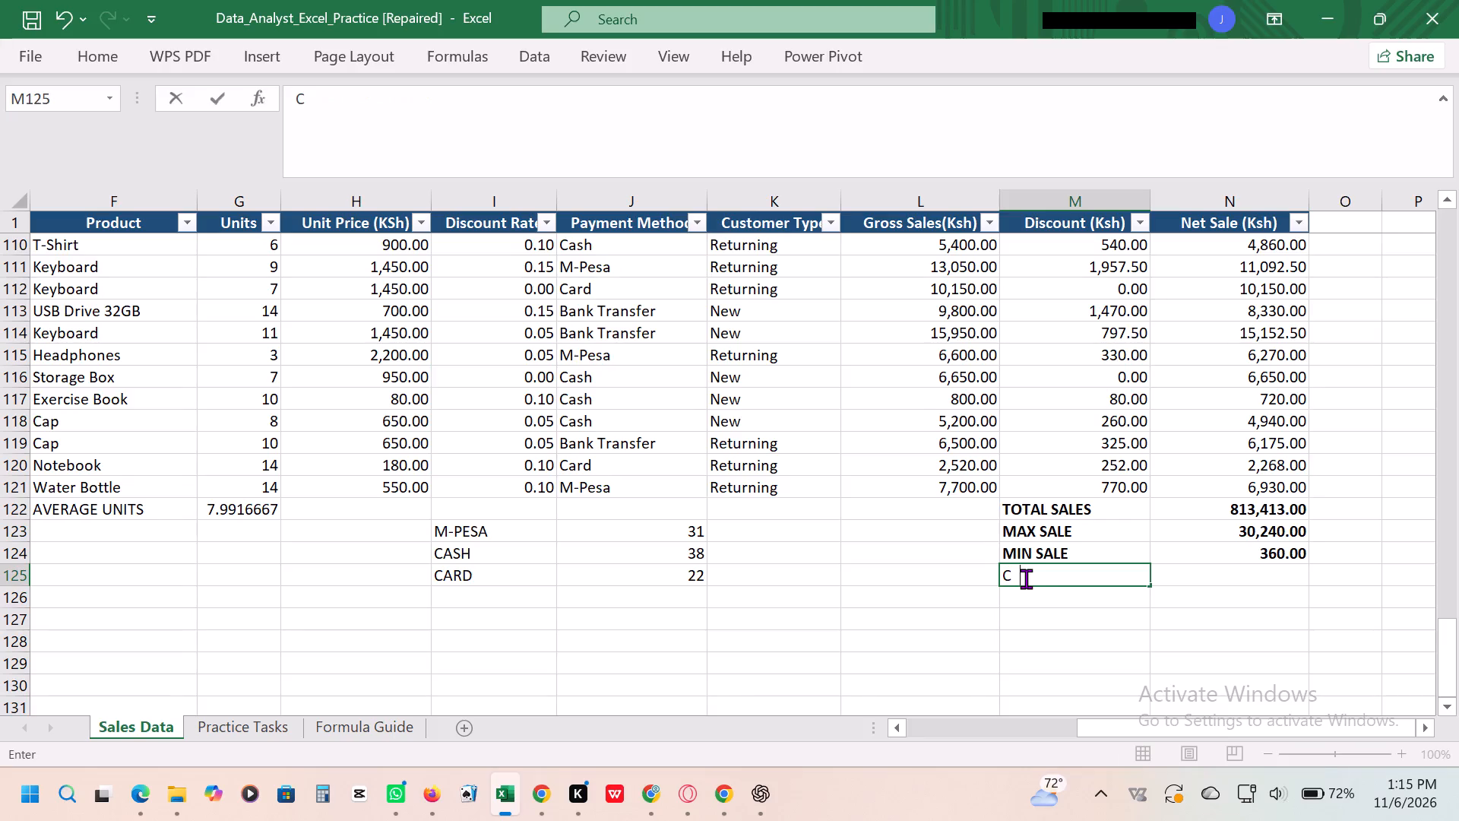
pyautogui.write('NTRA')
pyautogui.write('L')
pyautogui.press('space')
pyautogui.write('SA')
pyautogui.write('LE')
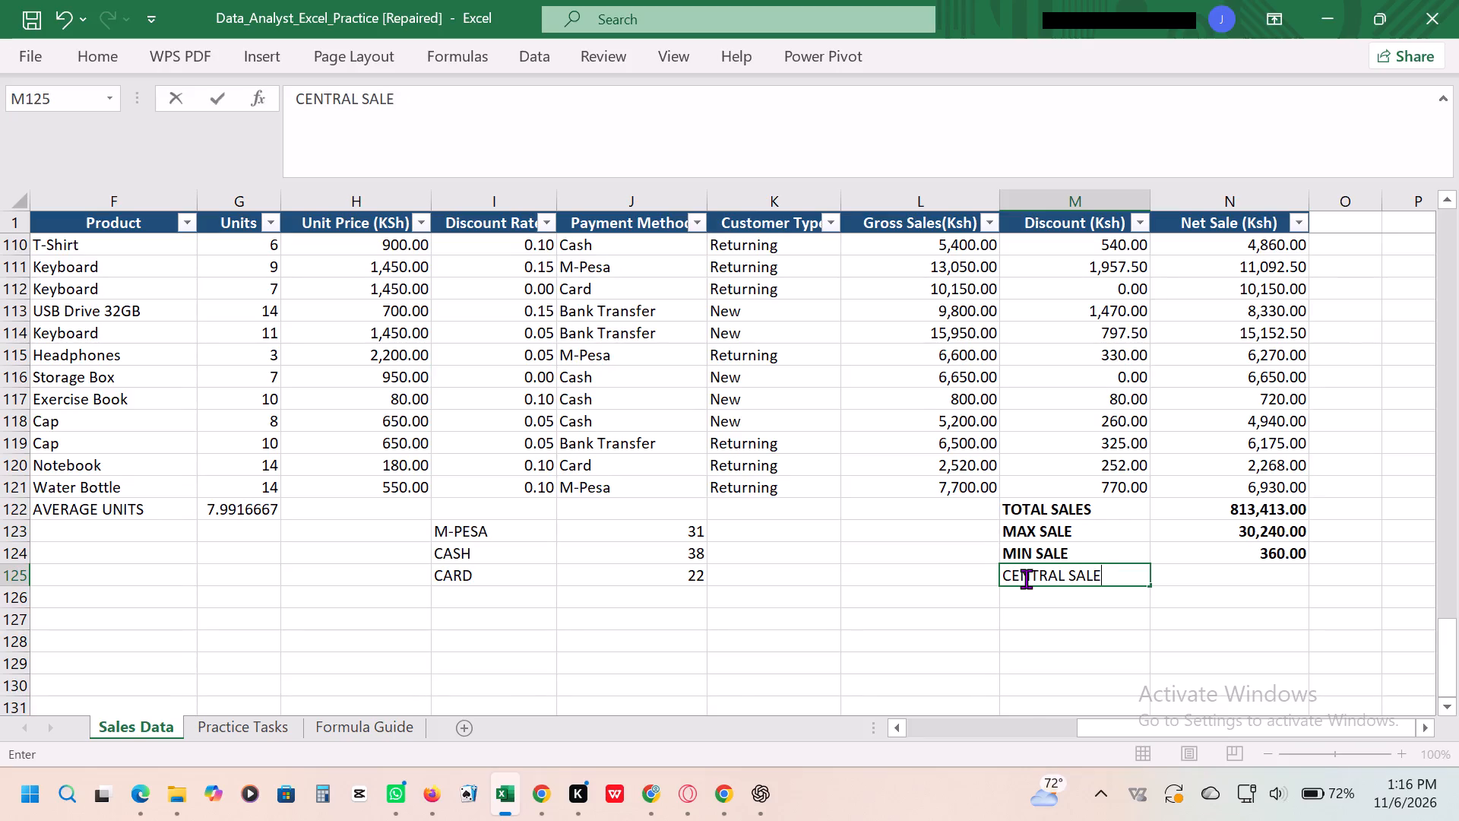
pyautogui.hscroll(3, 612, 521)
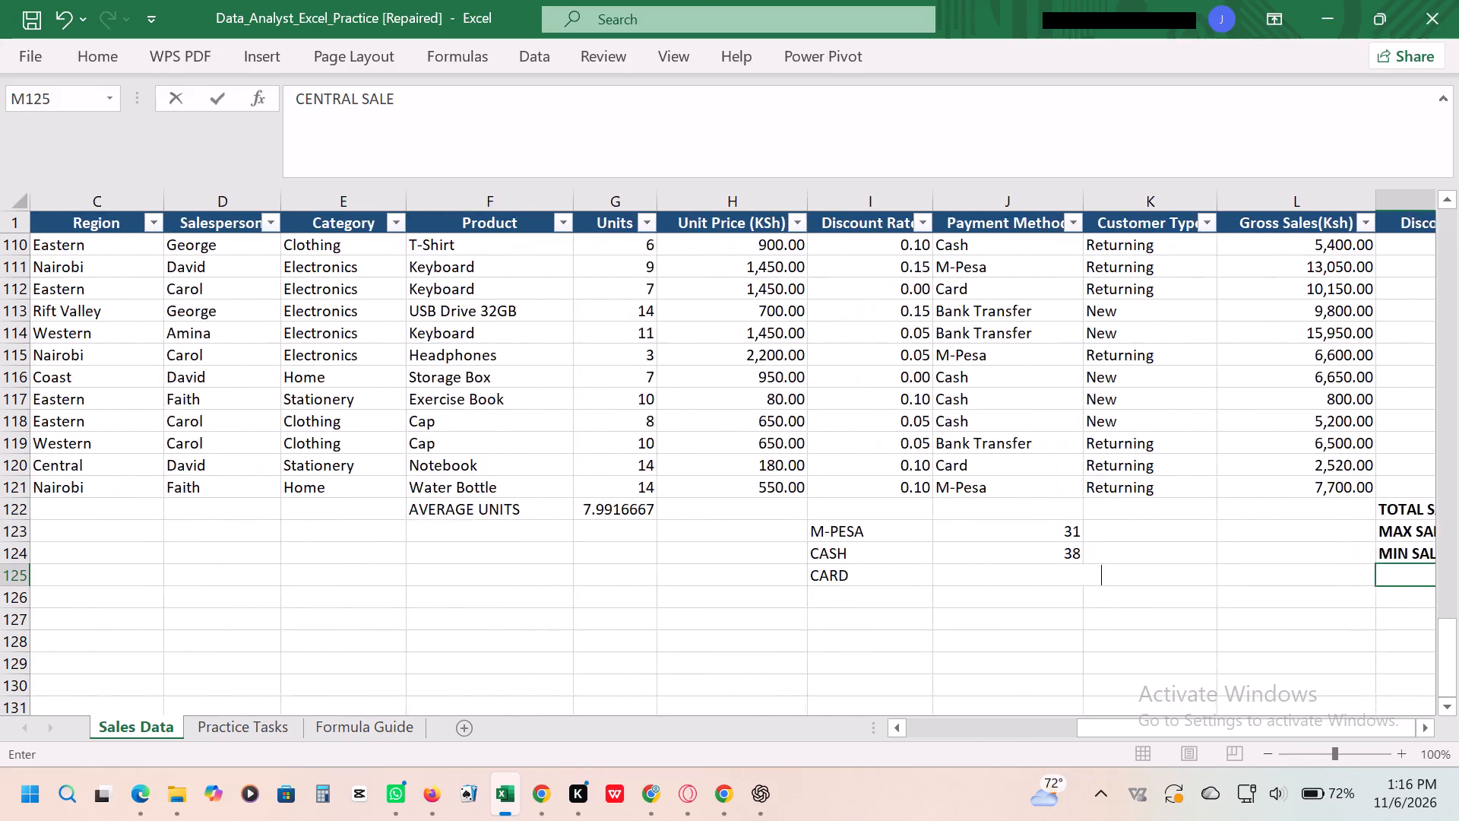
pyautogui.hscroll(4, 612, 521)
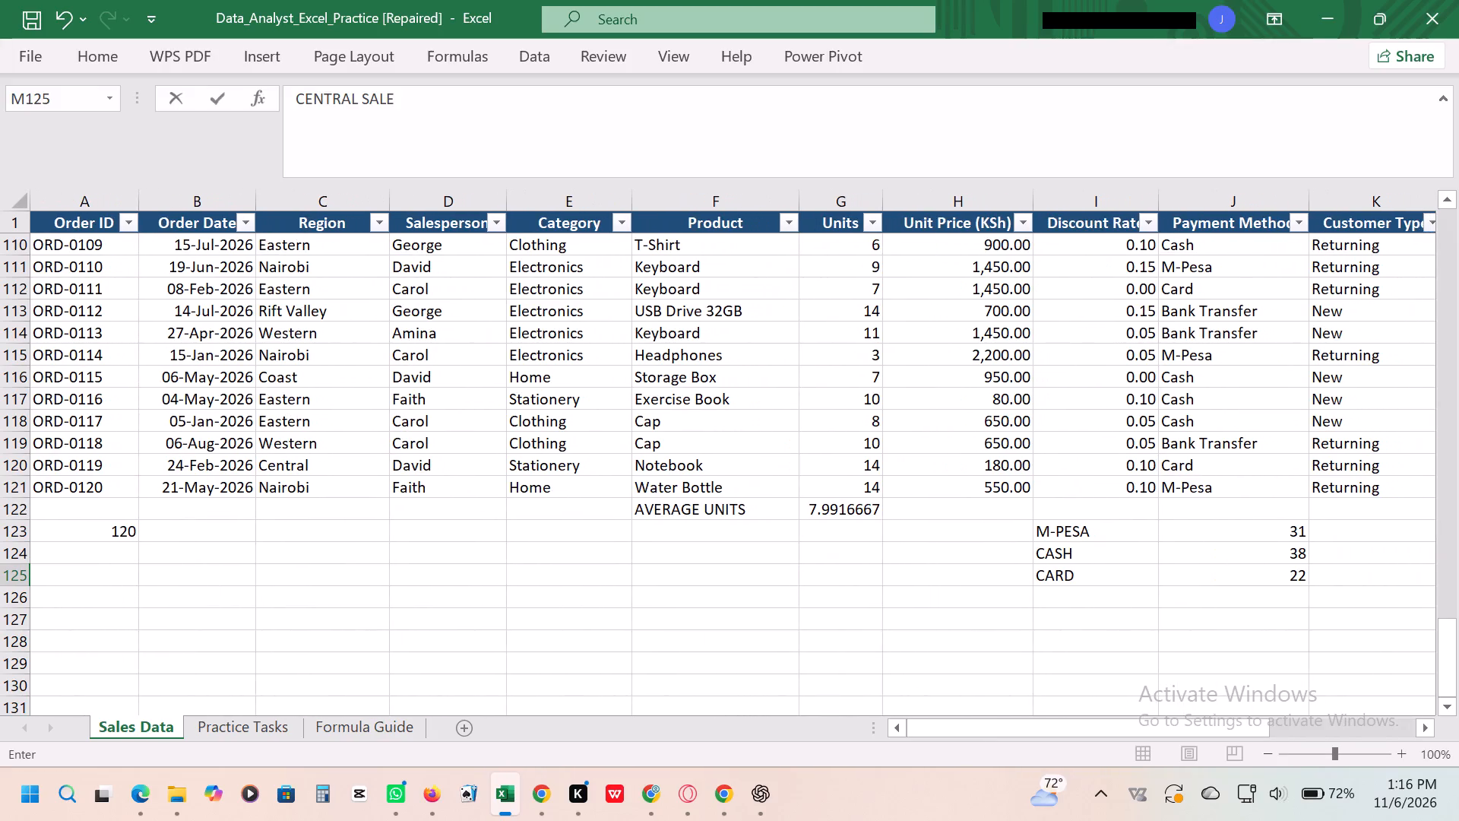
pyautogui.hscroll(-6, 612, 521)
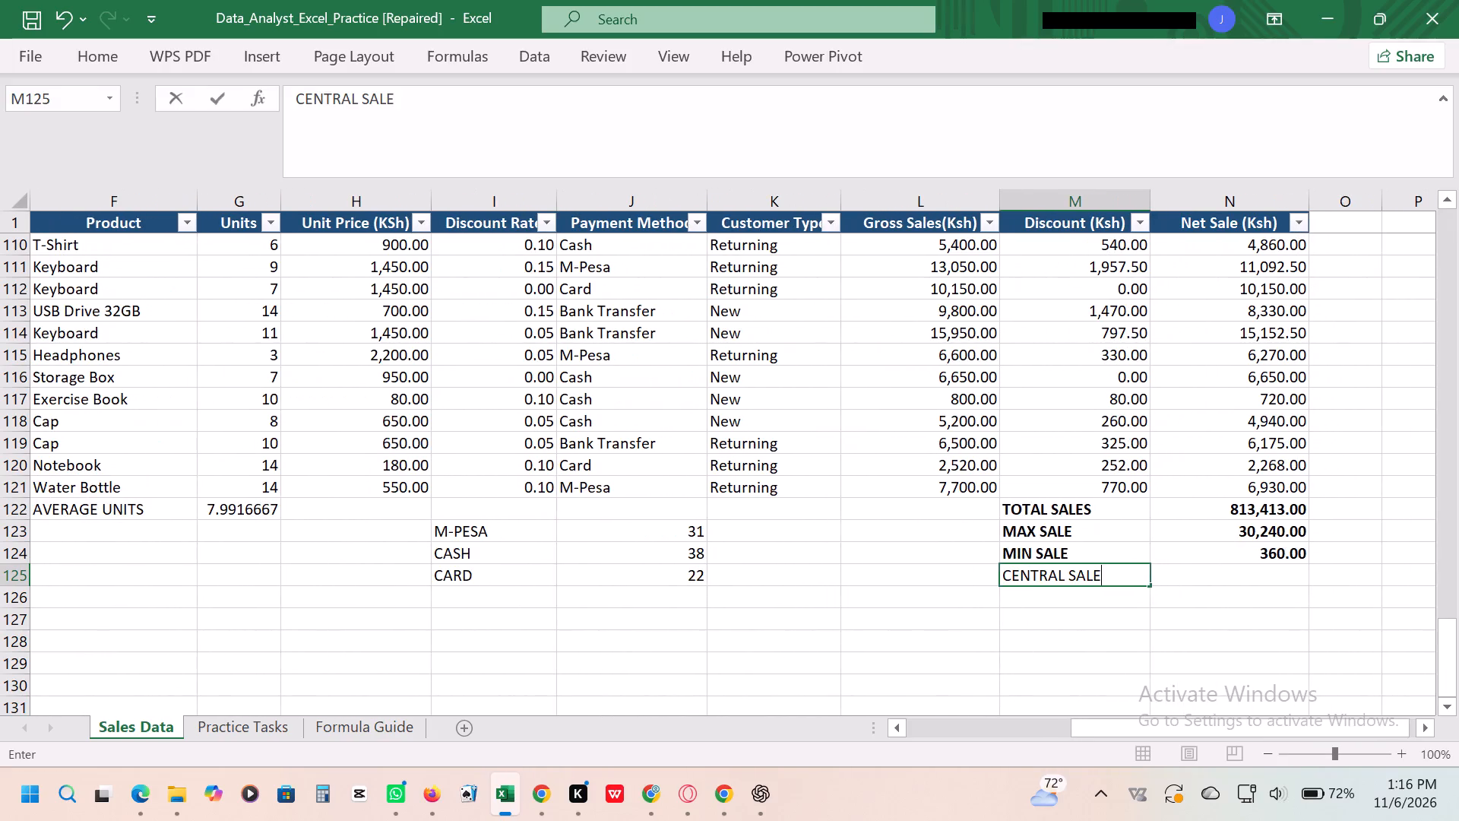
pyautogui.press('Return')
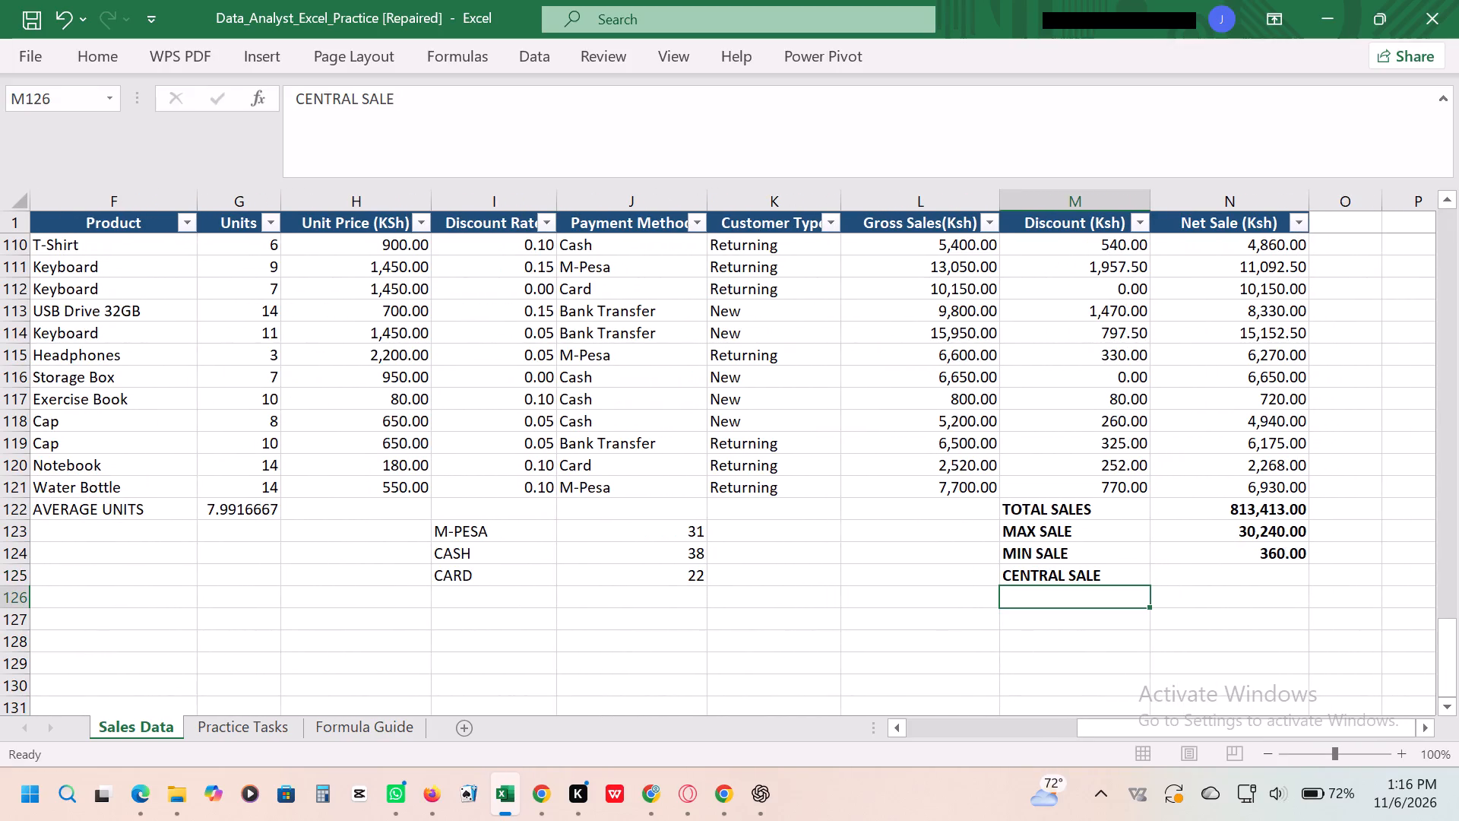
# Enter the label NAIROBI SALE in cell M126, below CENTRAL SALE.
pyautogui.write('NA')
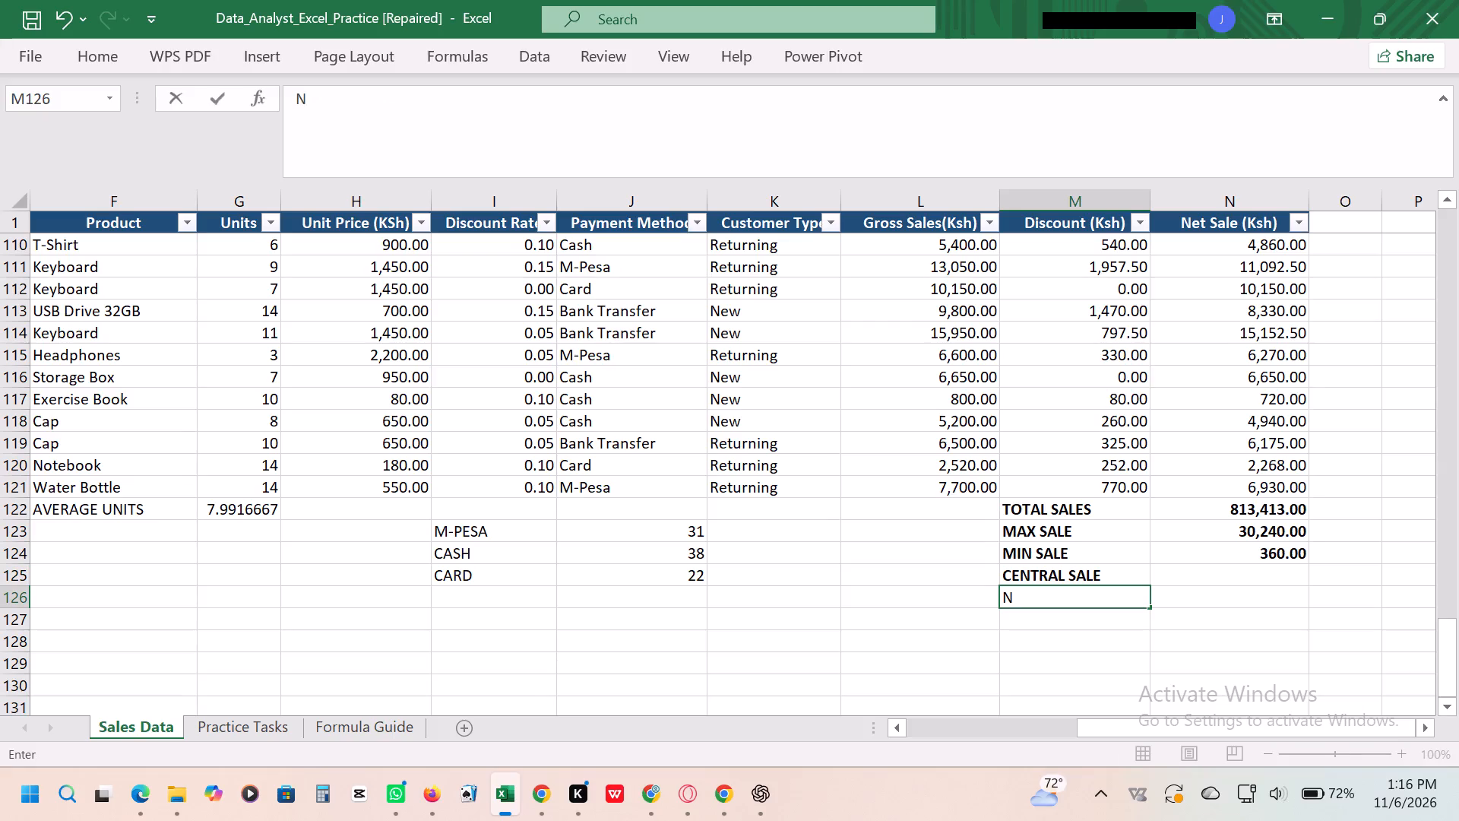
pyautogui.press('i')
pyautogui.write('RO')
pyautogui.write('BI')
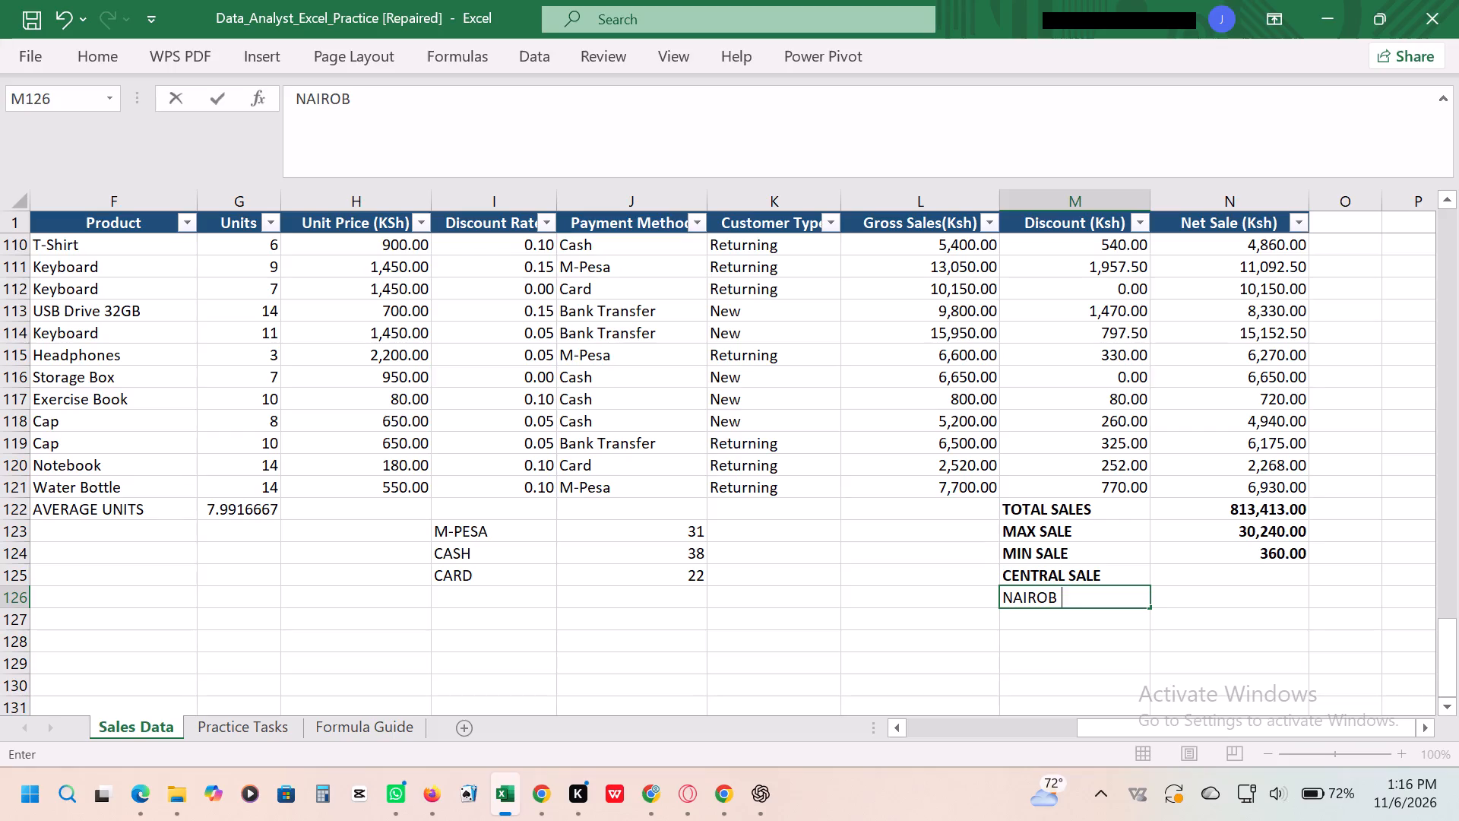
pyautogui.press('space')
pyautogui.write('SALE')
pyautogui.press('Return')
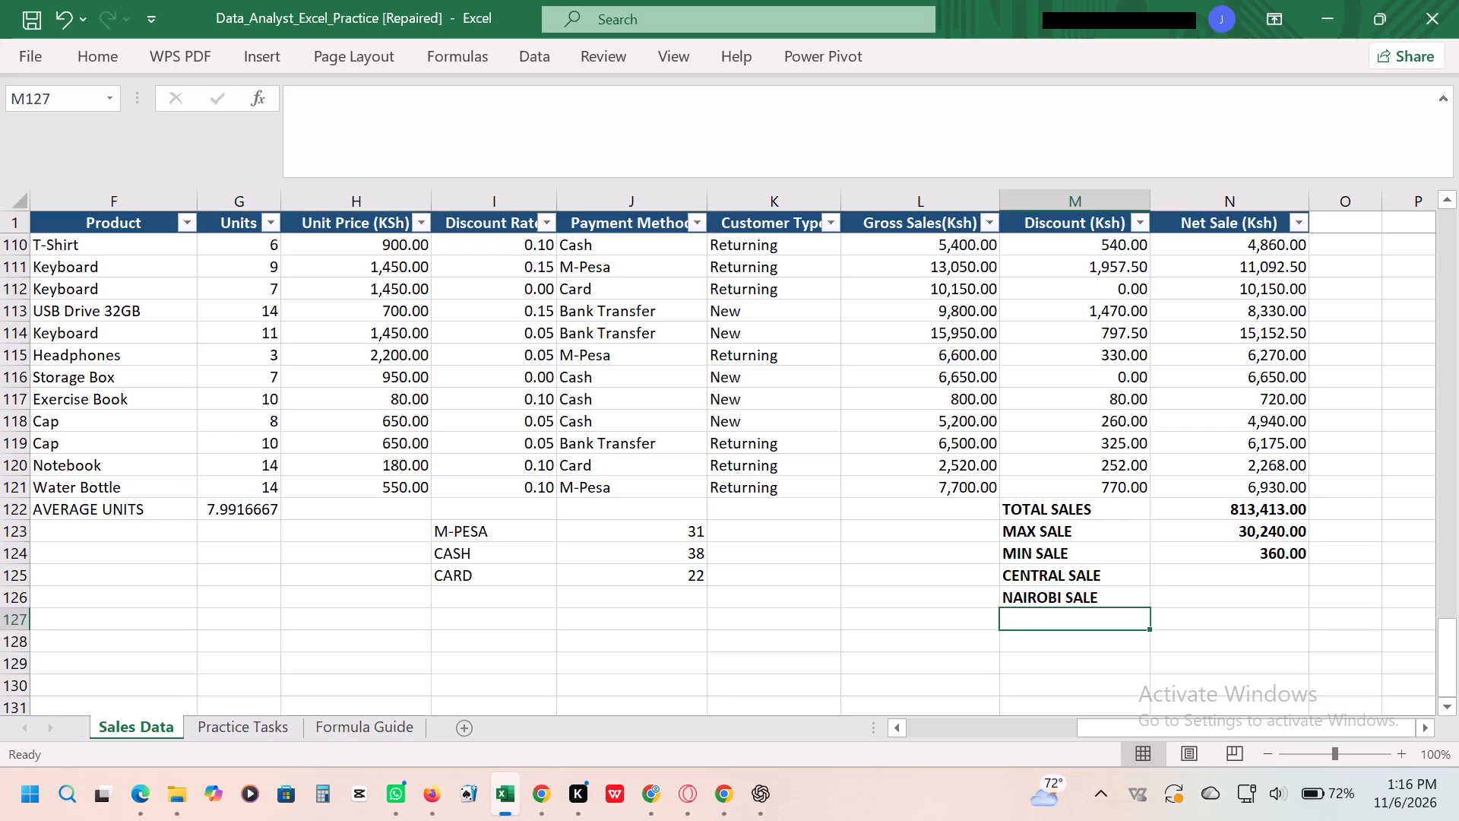
# Enter the label COAST SALE in cell M127, below NAIROBI SALE.
pyautogui.write('COAST')
pyautogui.press('space')
pyautogui.write('SALE')
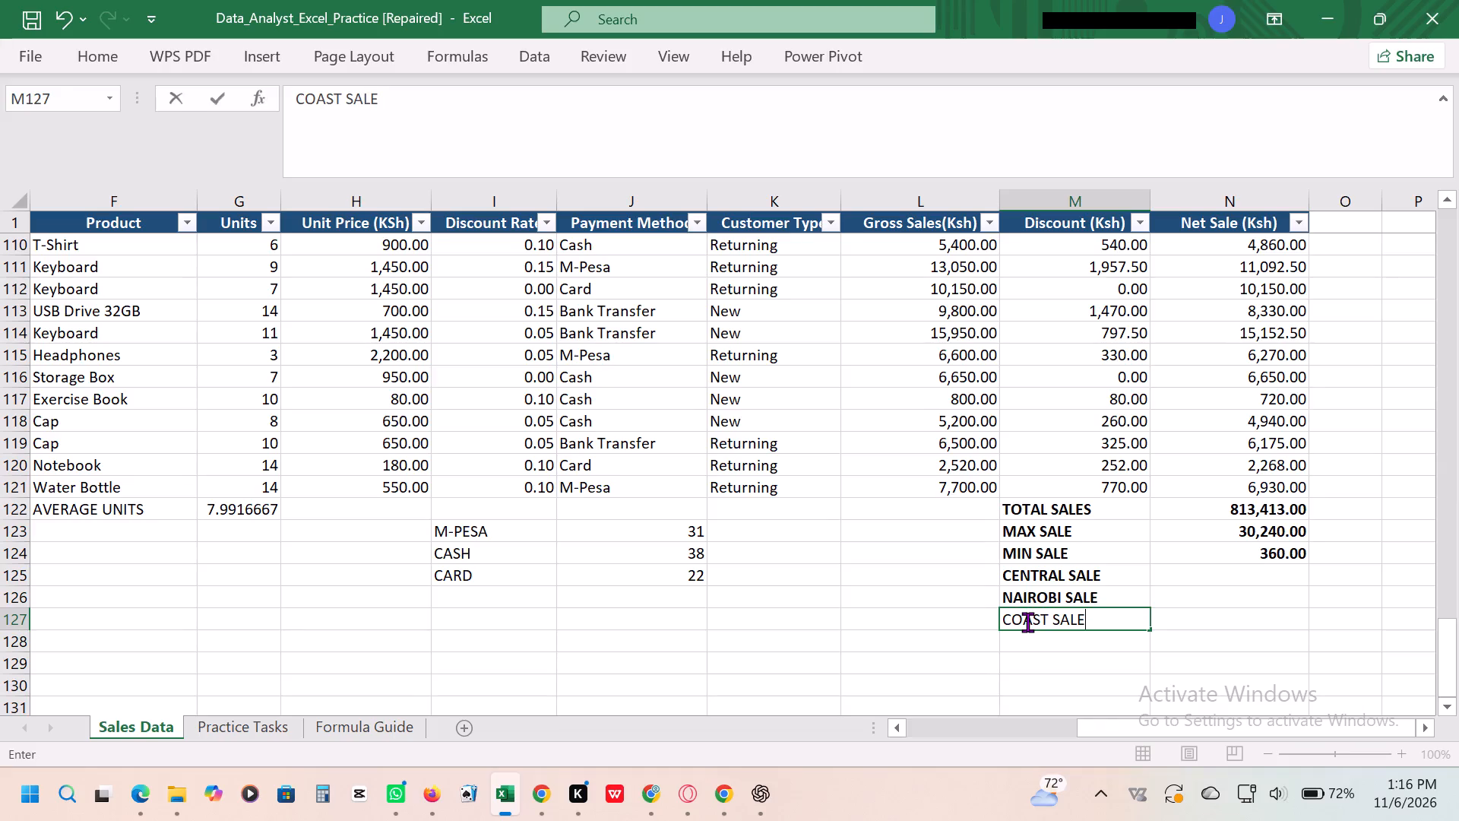
pyautogui.press('Return')
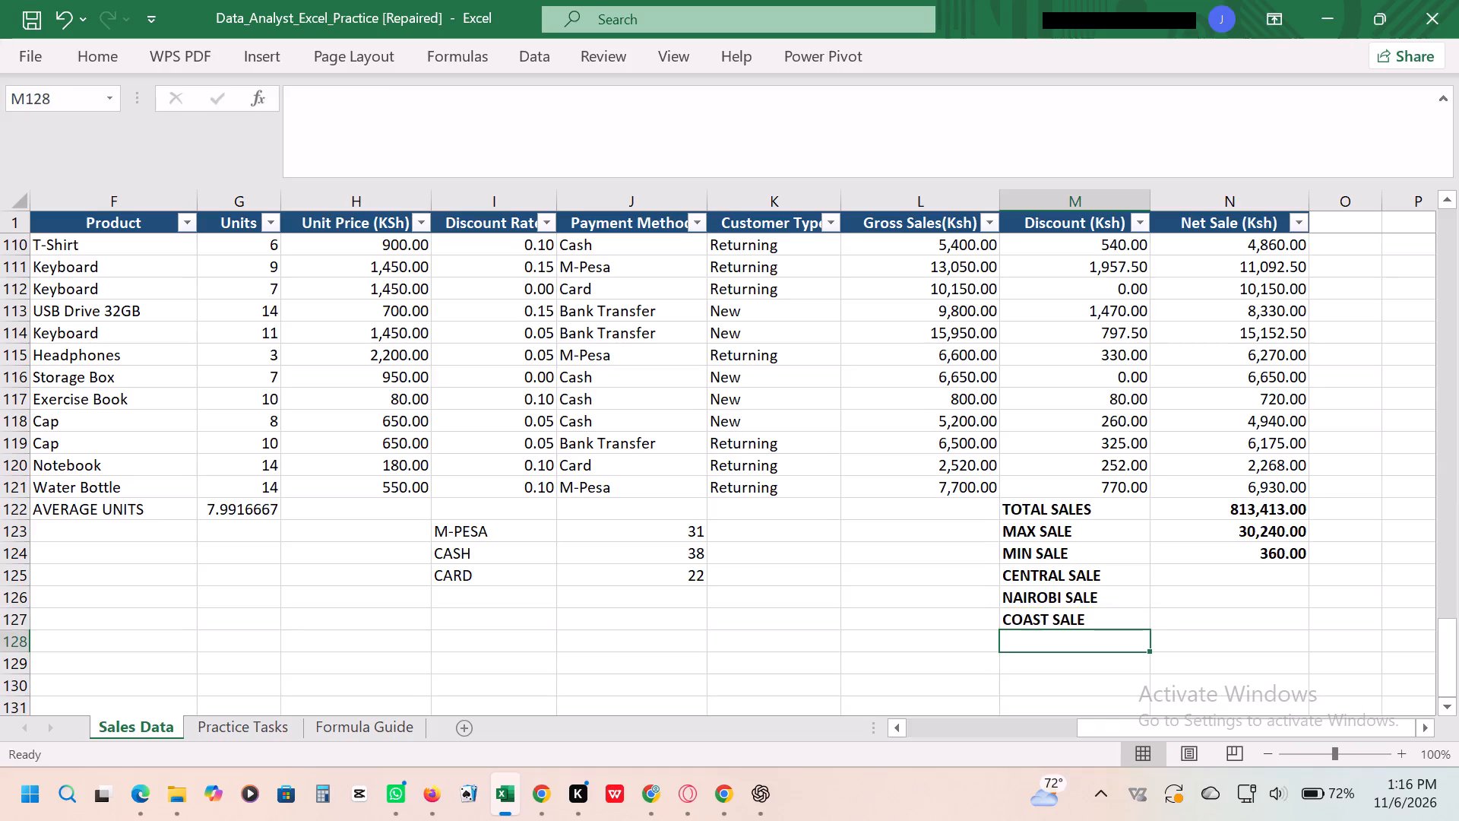
# Examine the Region column of the sales data for regions that still need a sale label.
pyautogui.hscroll(5, 703, 509)
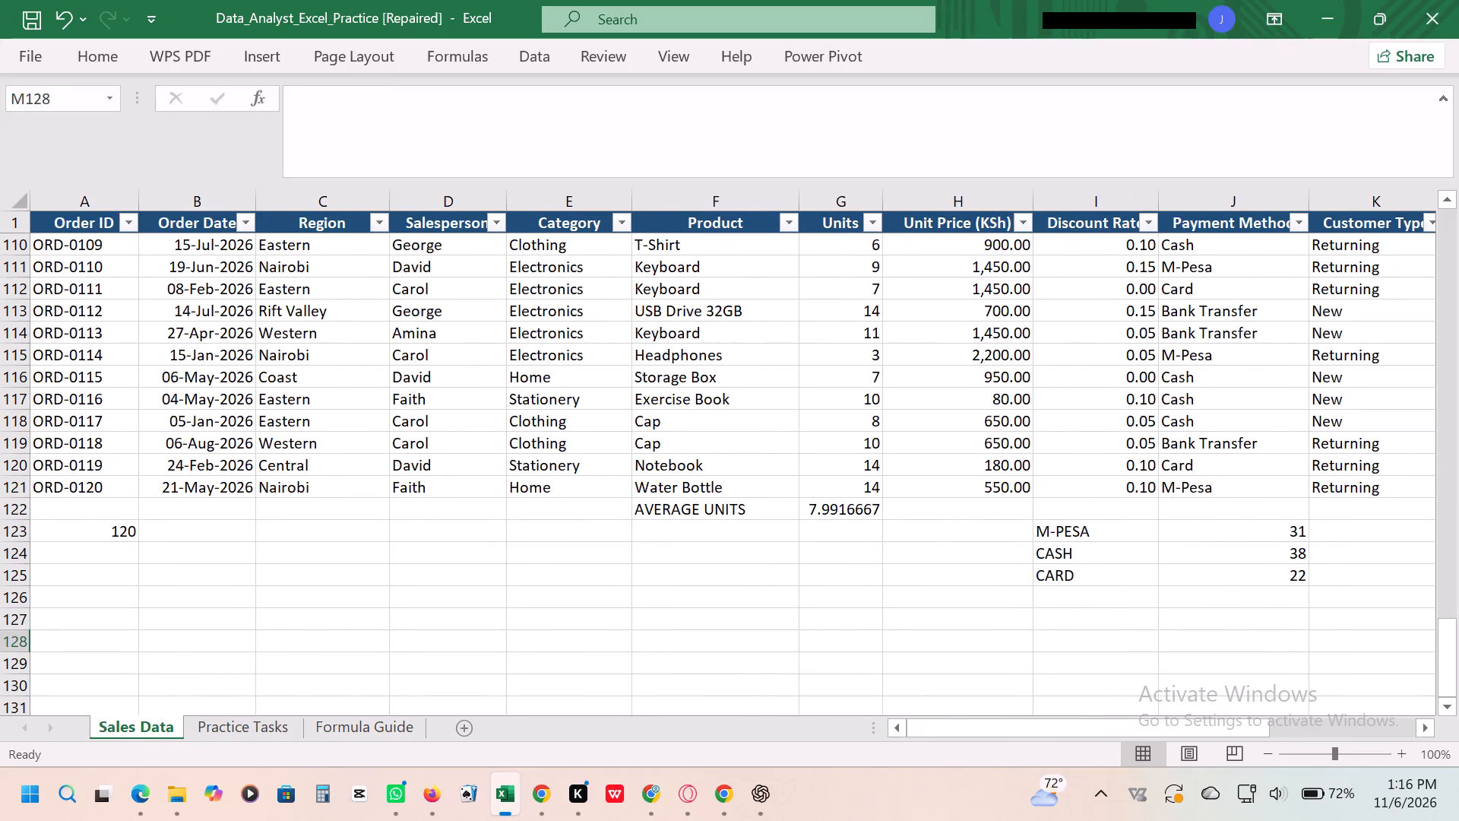
pyautogui.hscroll(3, 703, 509)
pyautogui.hscroll(-1, 703, 509)
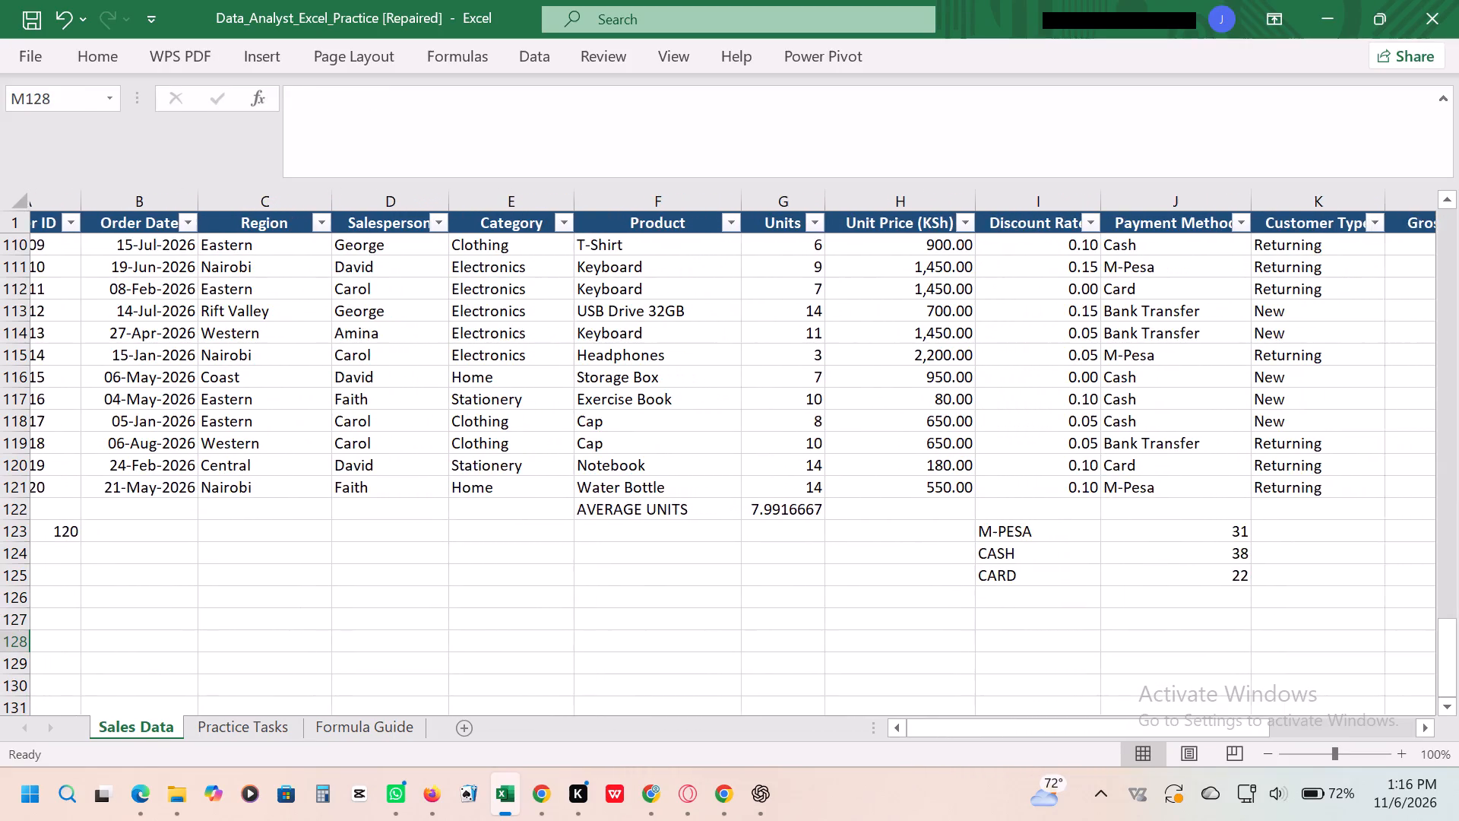
pyautogui.hscroll(-1, 703, 509)
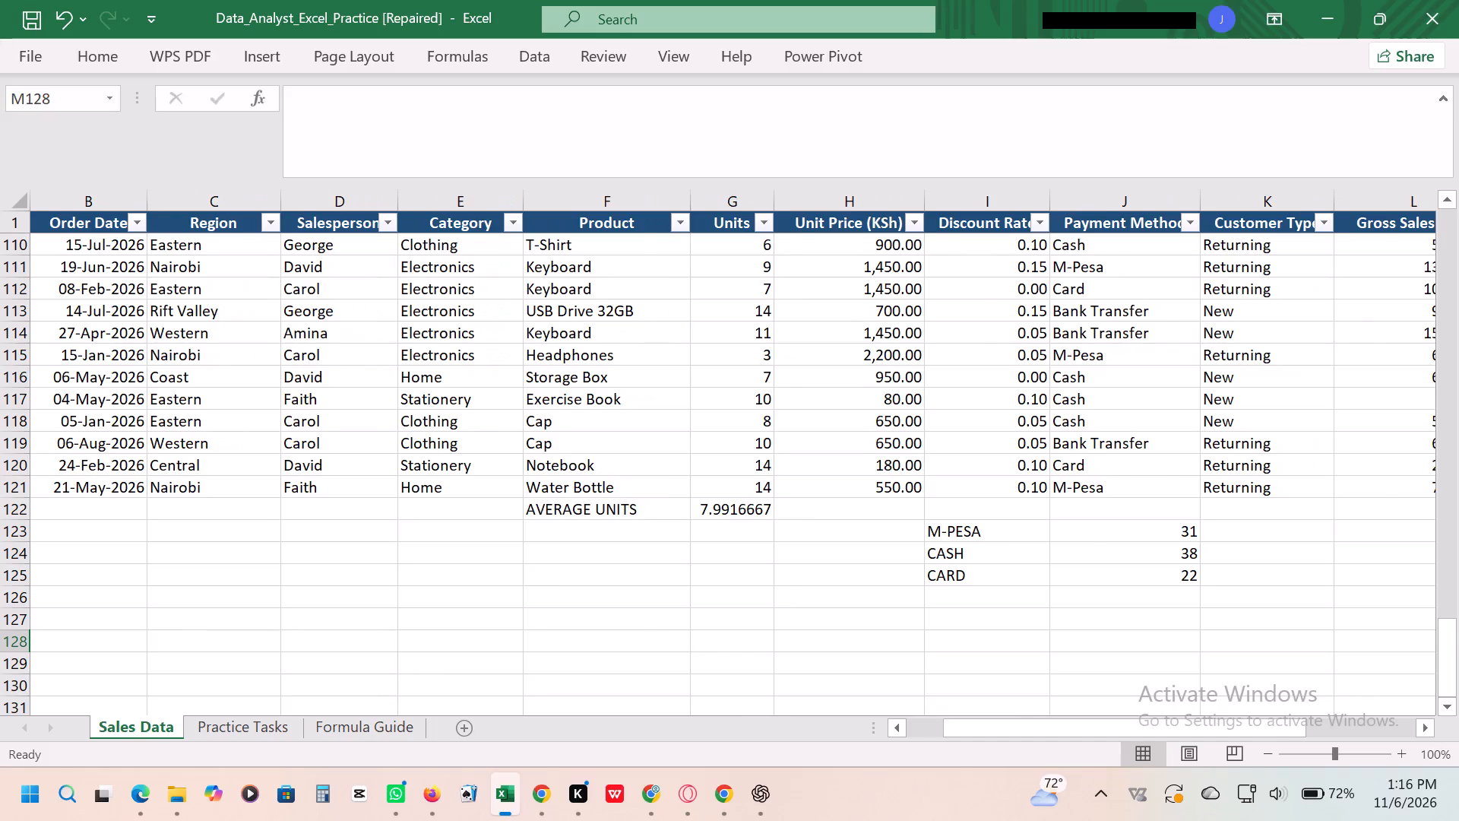
pyautogui.hscroll(2, 562, 404)
pyautogui.scroll(2, 562, 404)
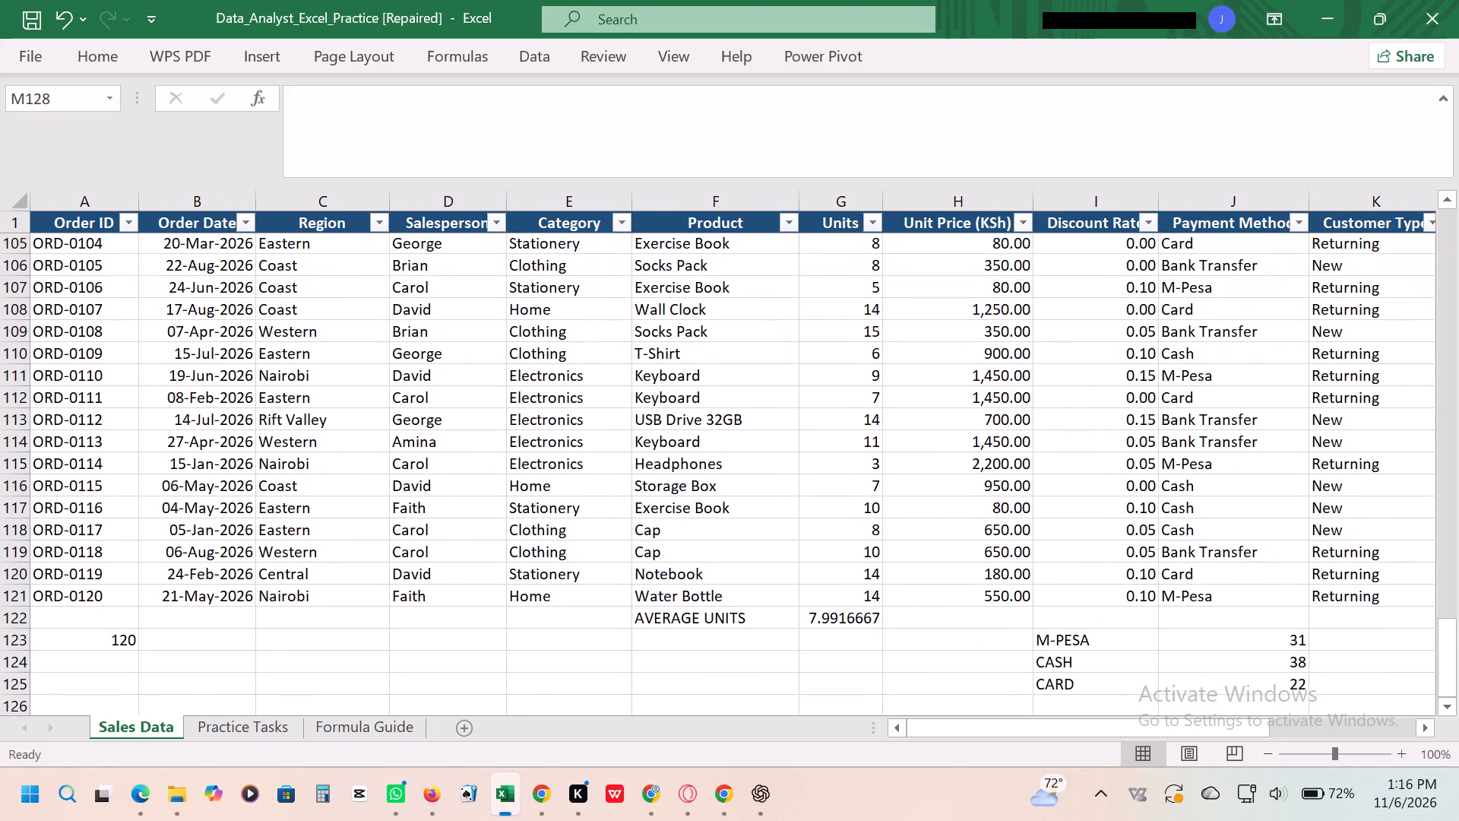
pyautogui.scroll(4, 562, 404)
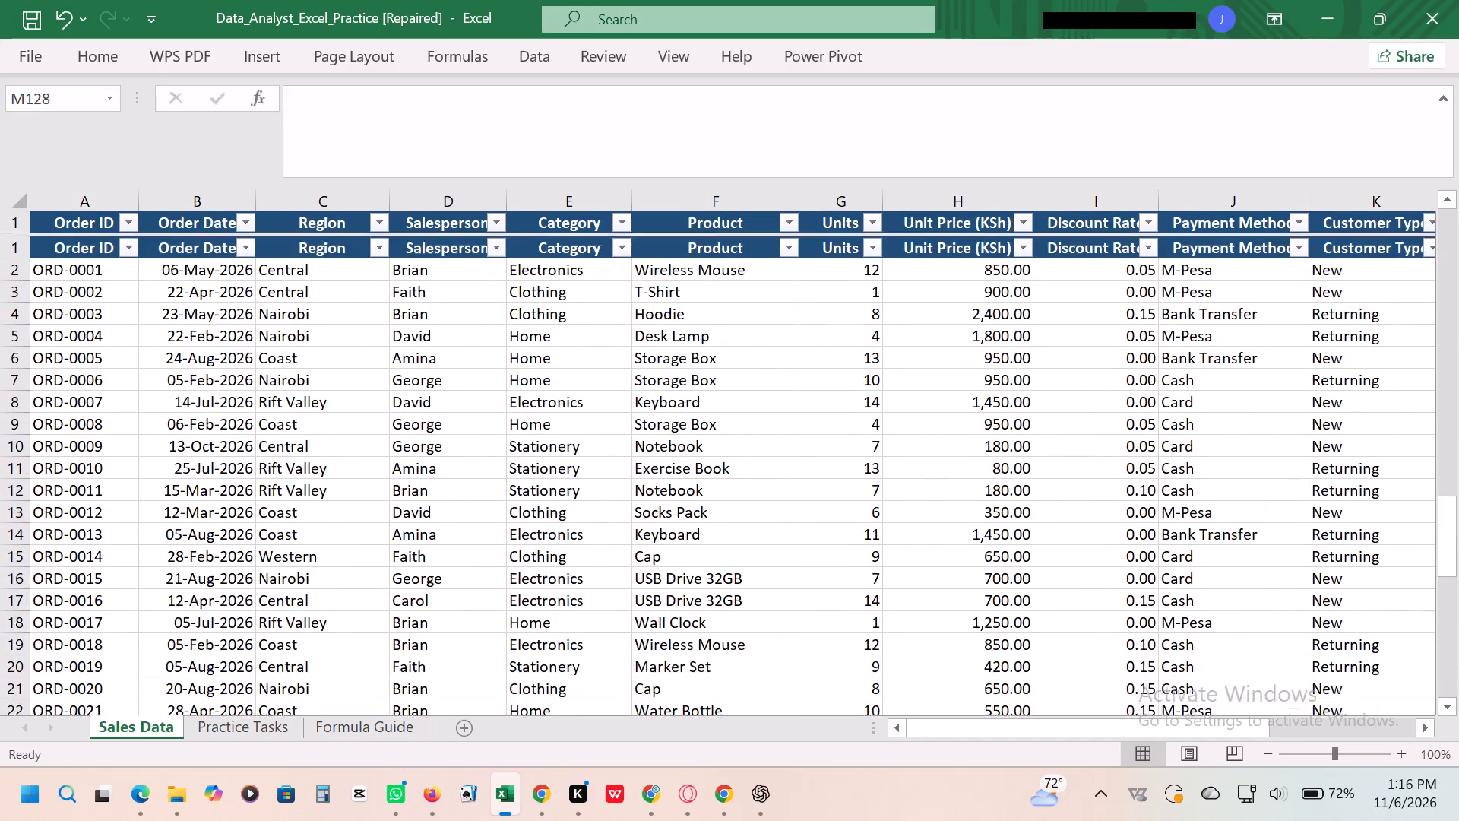
# Enter the label WESTERN SALE in cell M128, below COAST SALE.
pyautogui.hscroll(-5, 562, 404)
pyautogui.scroll(-4, 562, 404)
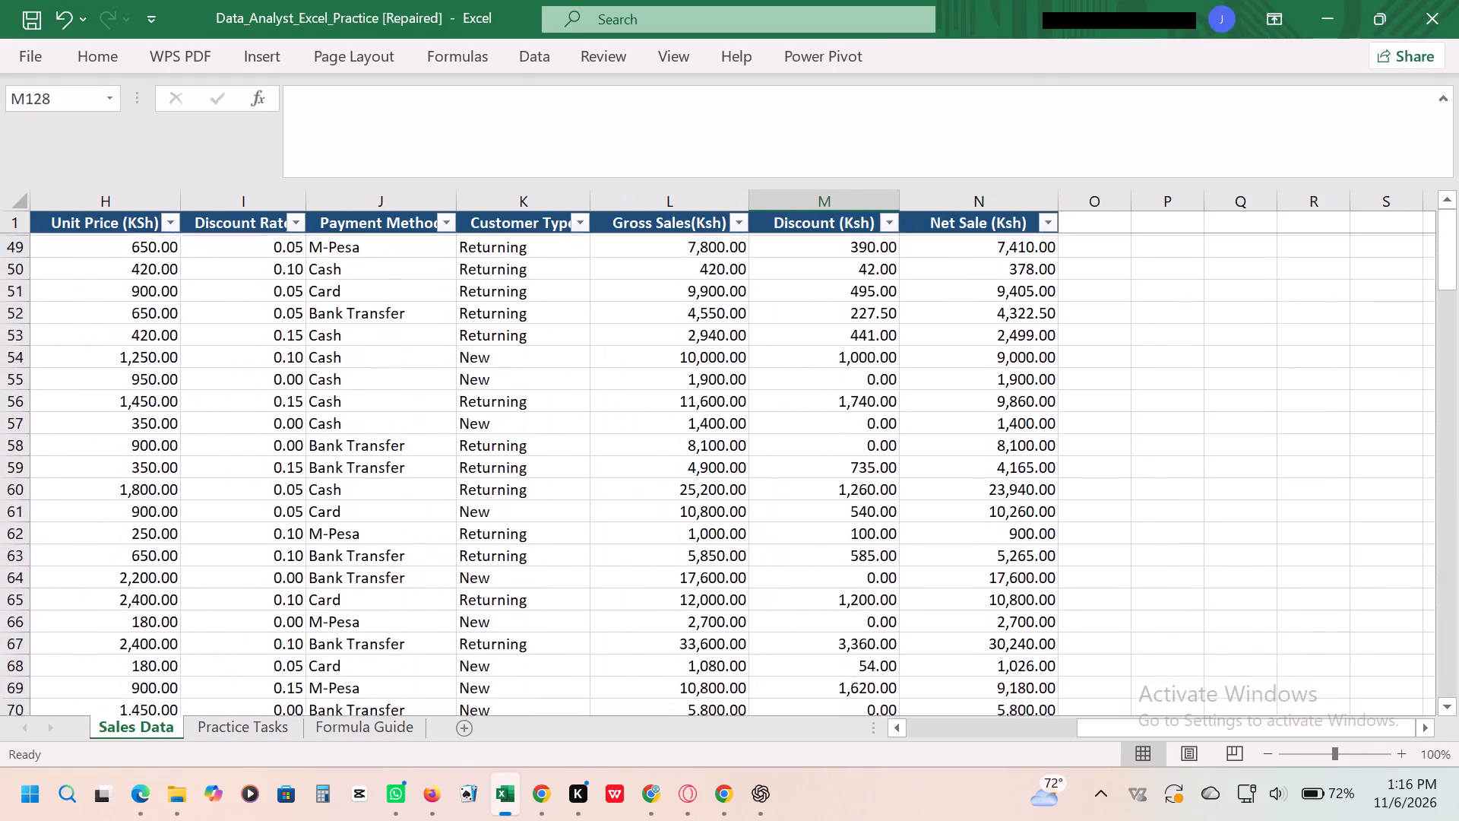
pyautogui.scroll(-8, 562, 404)
pyautogui.scroll(5, 562, 404)
pyautogui.scroll(-1, 562, 404)
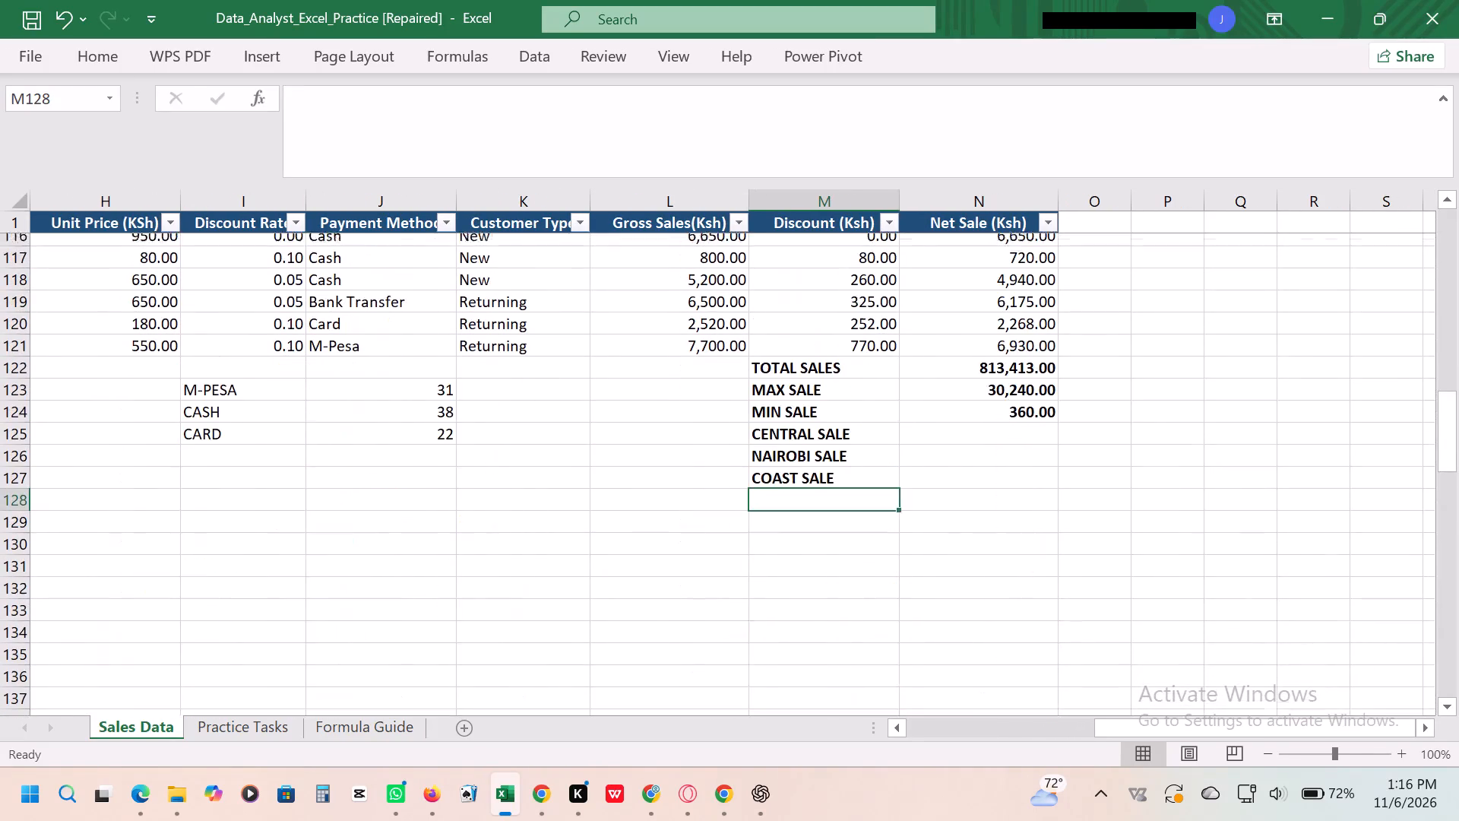
pyautogui.click(562, 404)
pyautogui.click(783, 493)
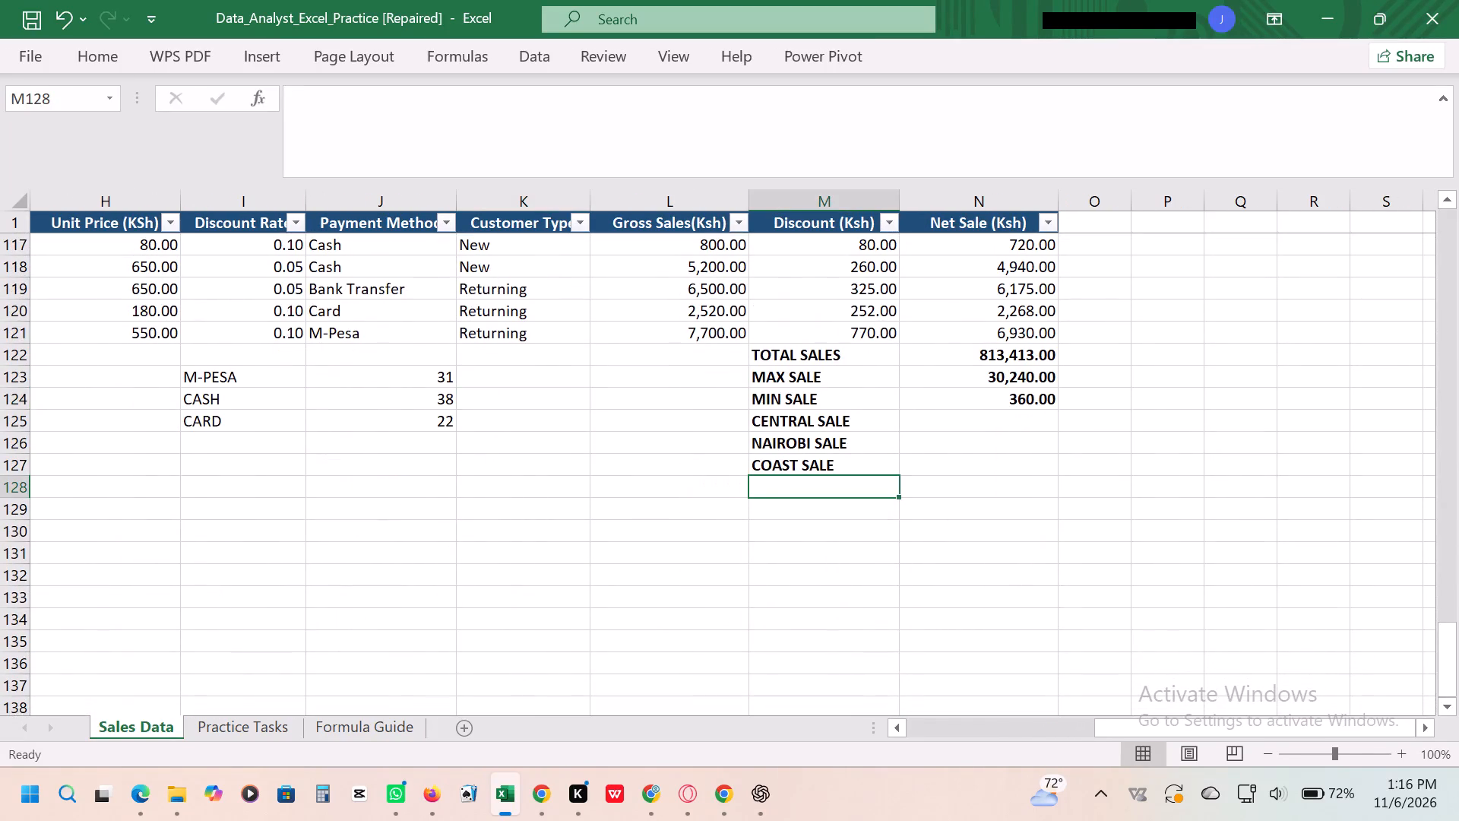
pyautogui.write('WESTERN')
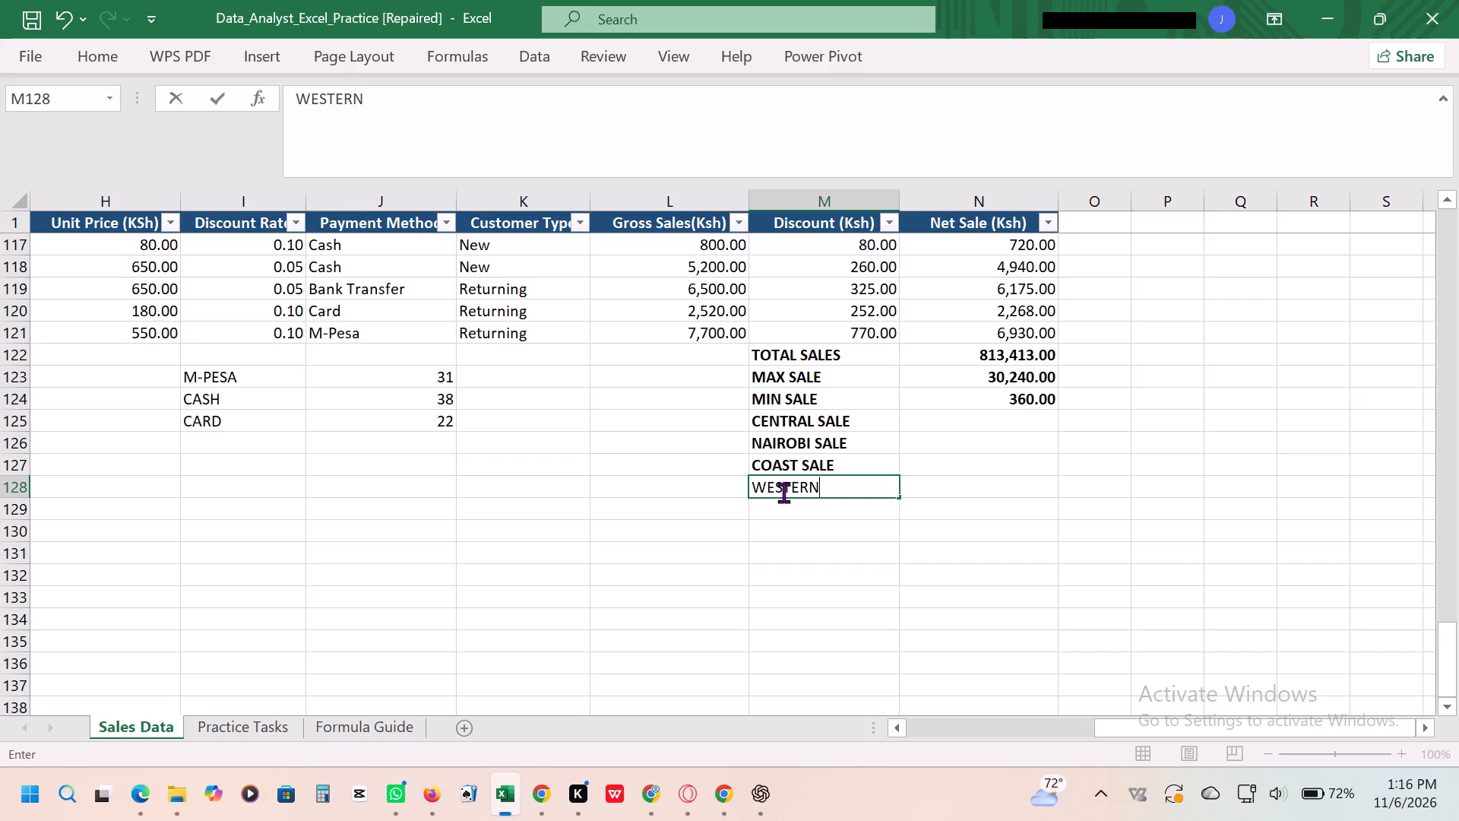
pyautogui.press('space')
pyautogui.write('SALE')
pyautogui.press('Return')
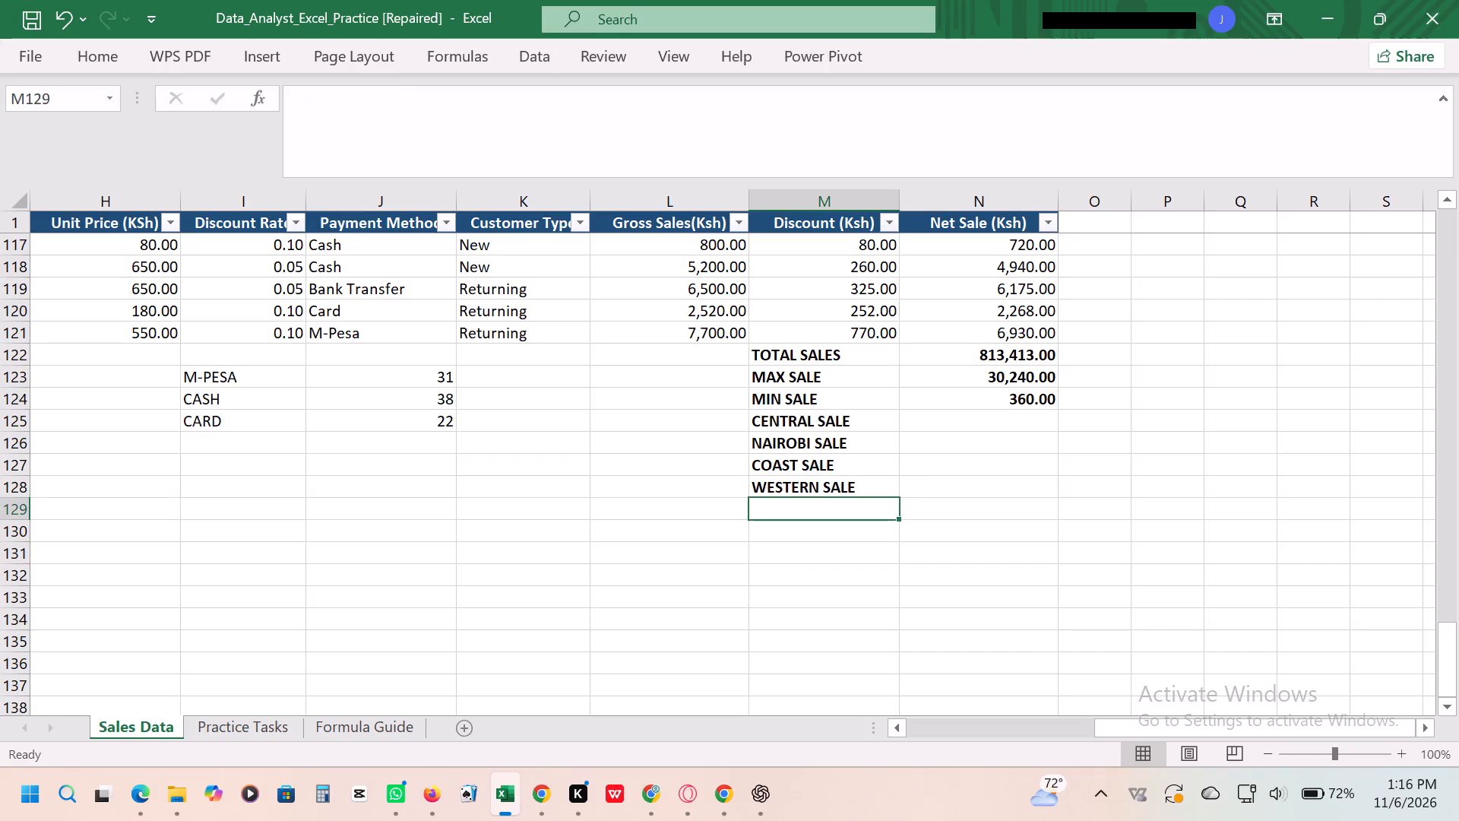
# Start a SUM formula in cell N125, beside CENTRAL SALE, with the Region range C2:C121 as its first argument.
pyautogui.click(1005, 423)
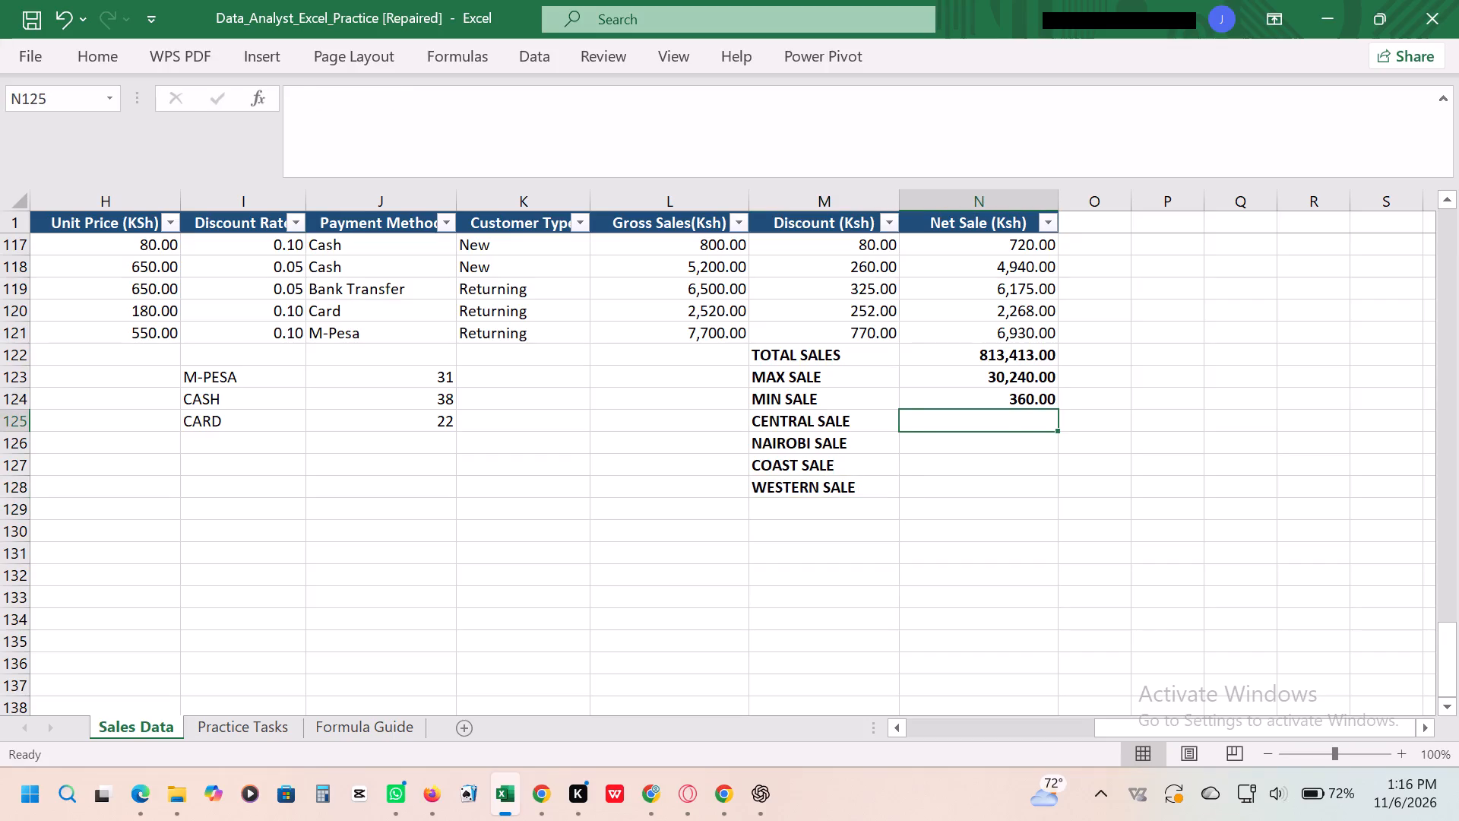
pyautogui.press('=')
pyautogui.write('SUM')
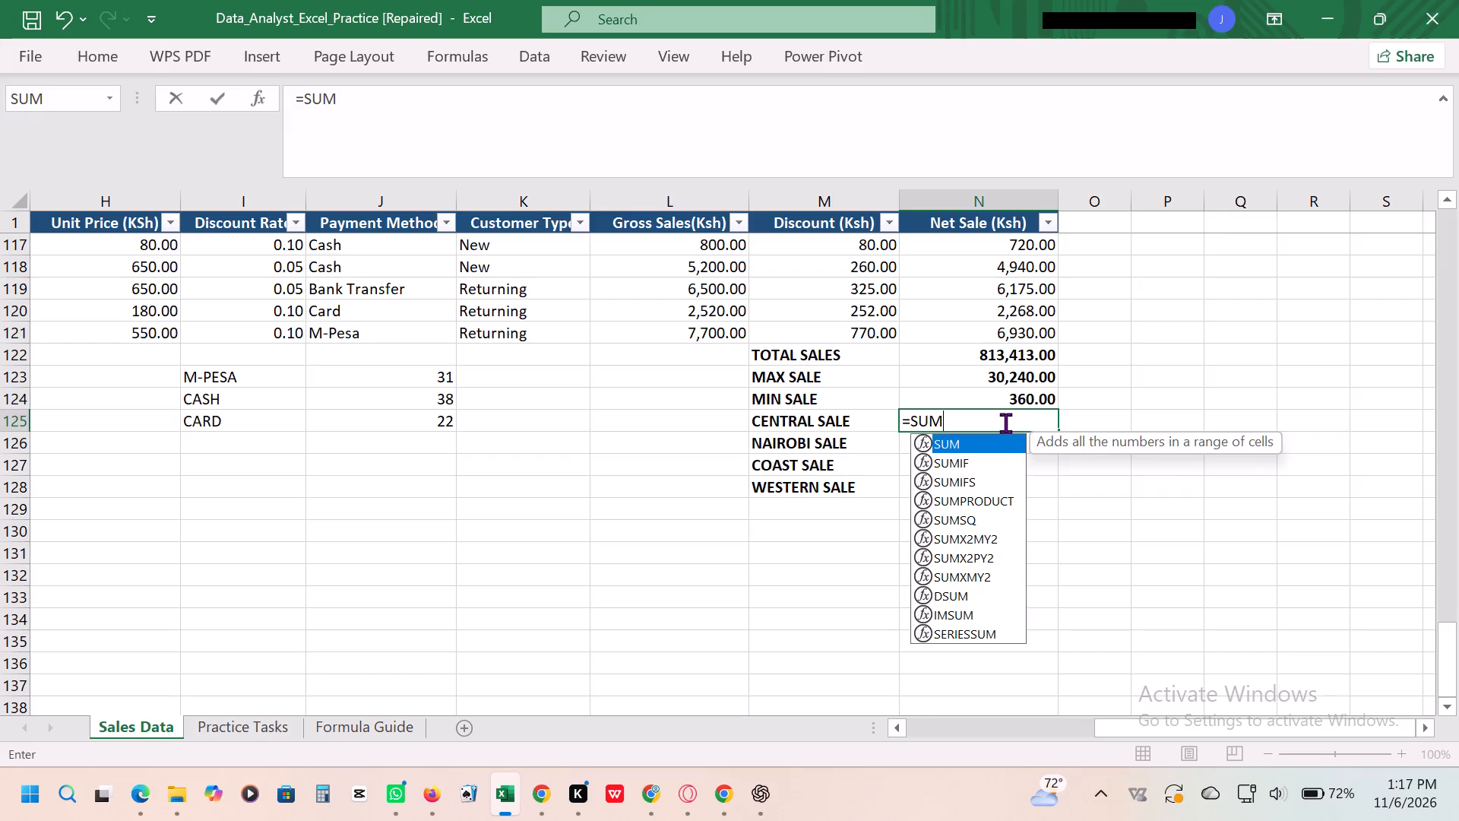
pyautogui.hotkey('shift', '(')
pyautogui.hotkey('shift', '(')
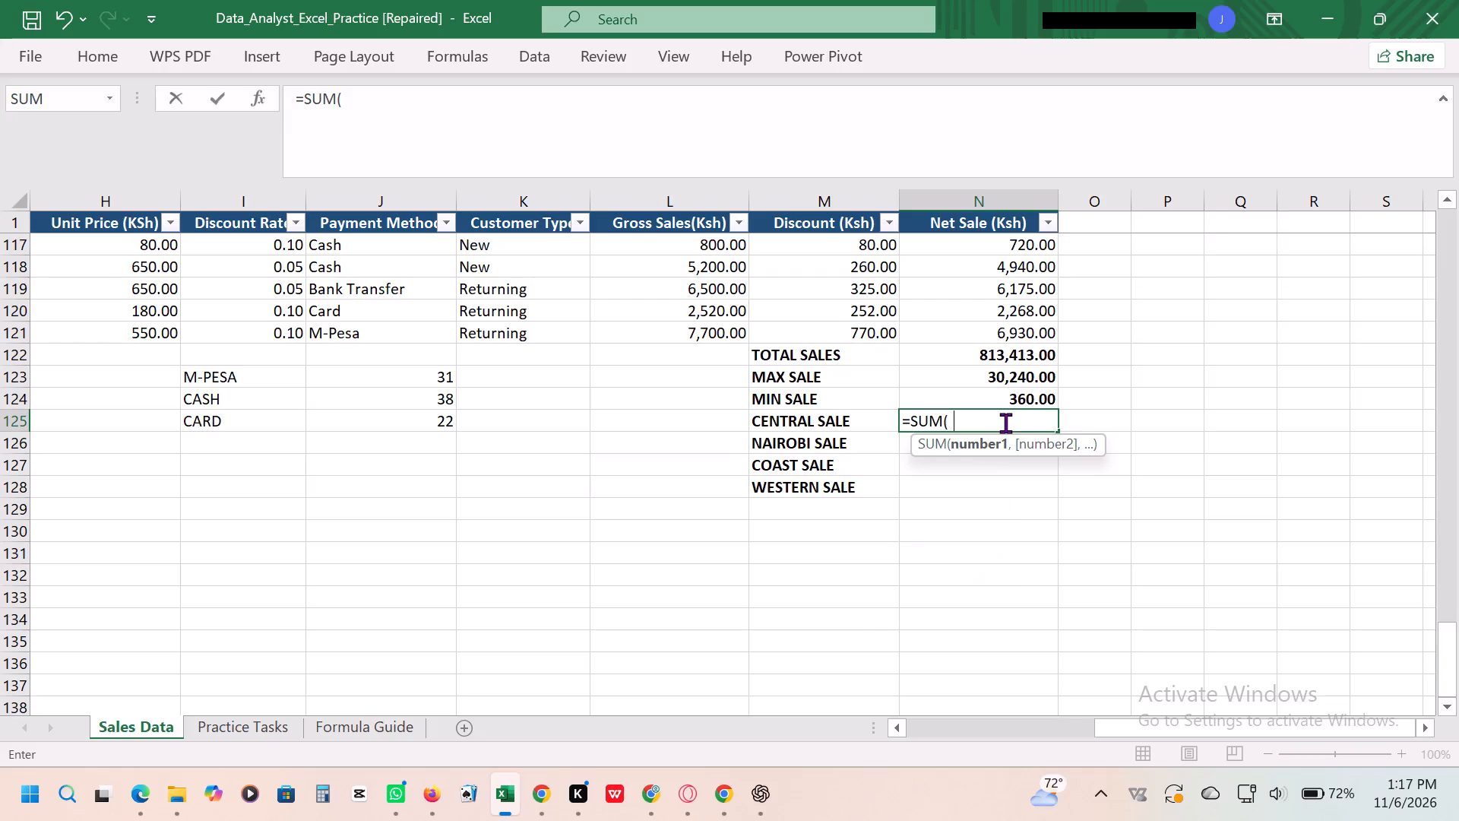
pyautogui.press('BackSpace')
pyautogui.hscroll(11, 207, 434)
pyautogui.scroll(5, 207, 434)
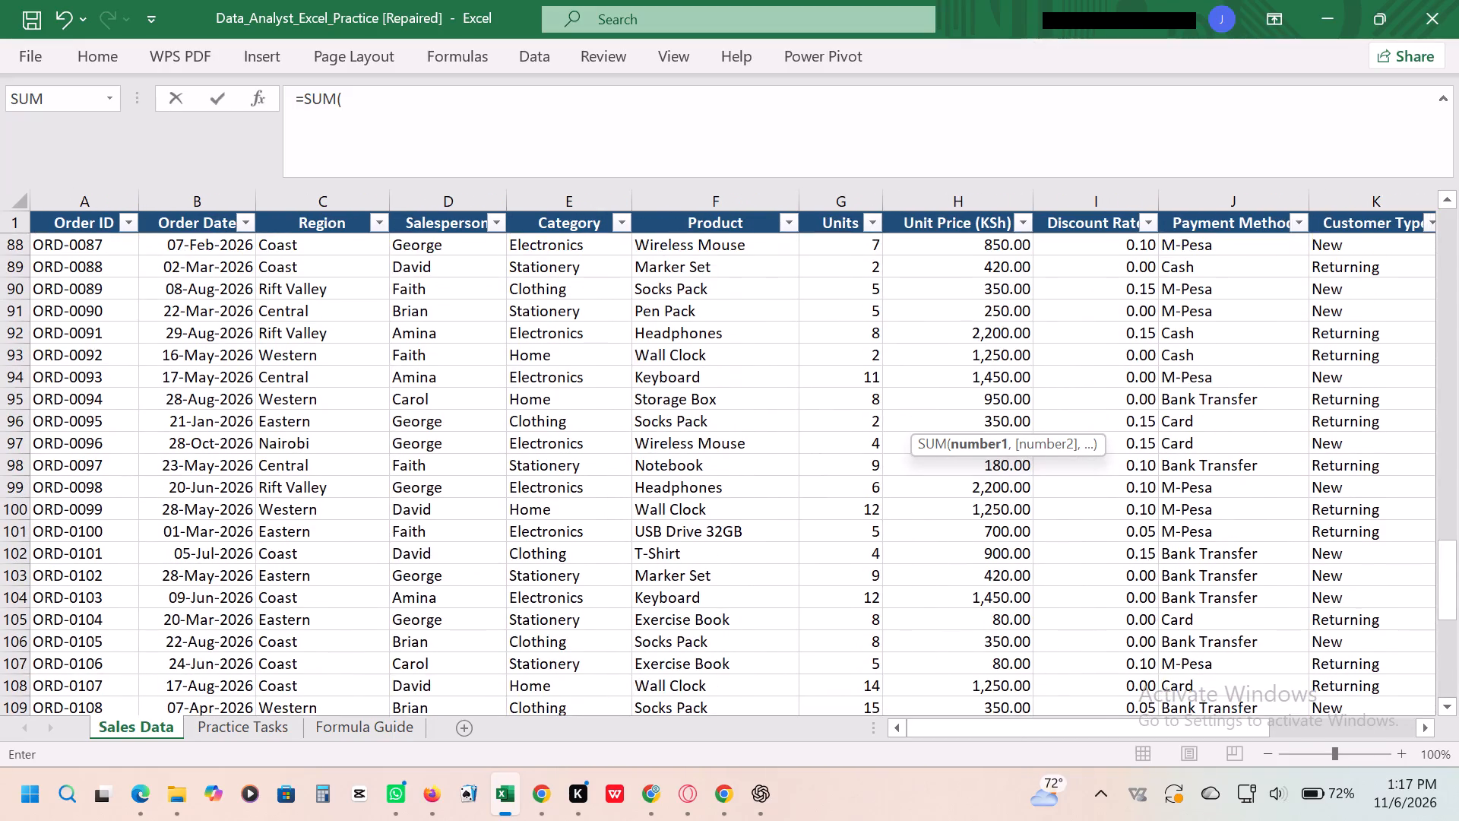
pyautogui.scroll(3, 207, 434)
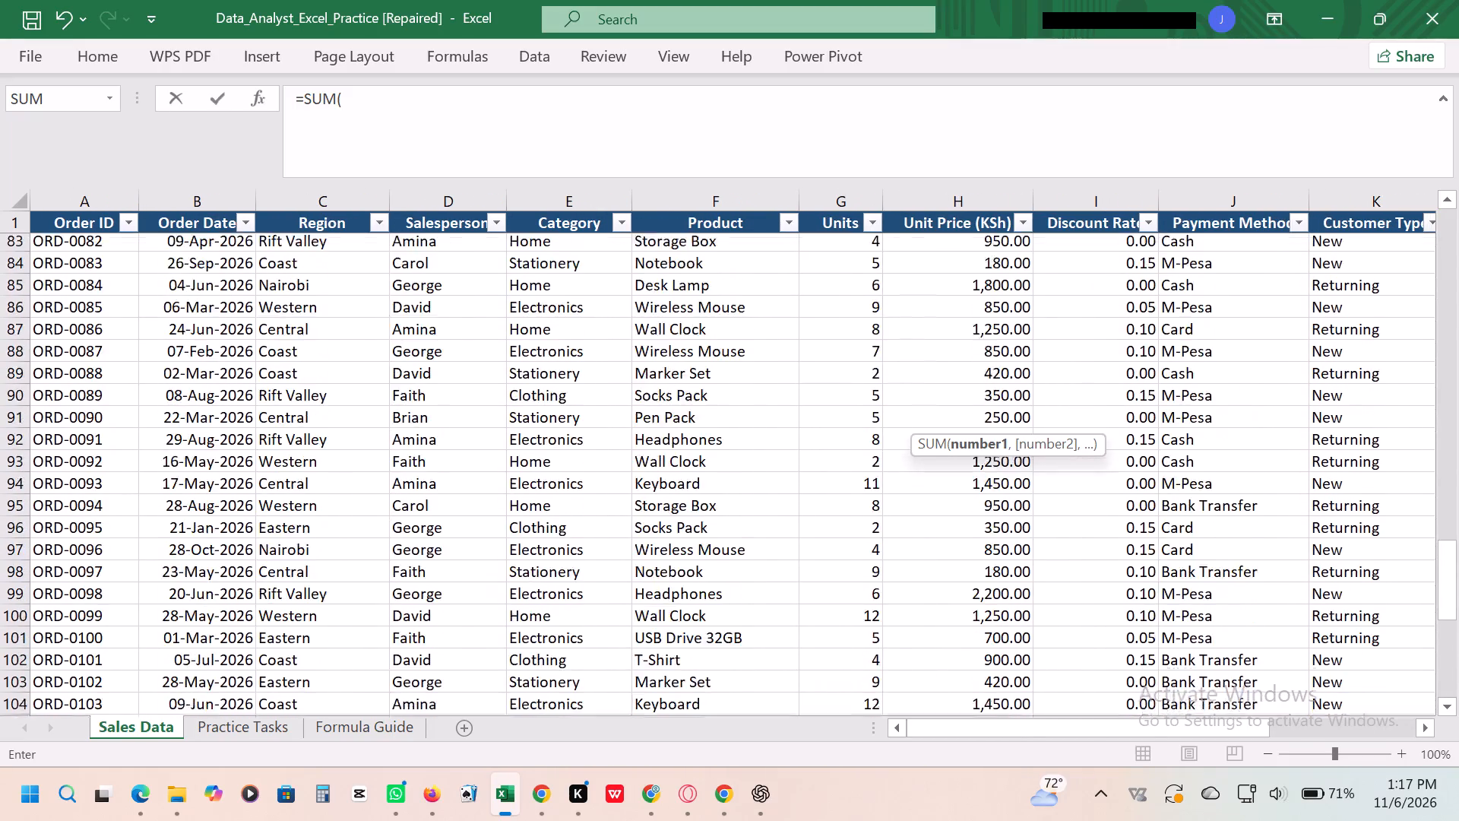
pyautogui.scroll(16, 207, 434)
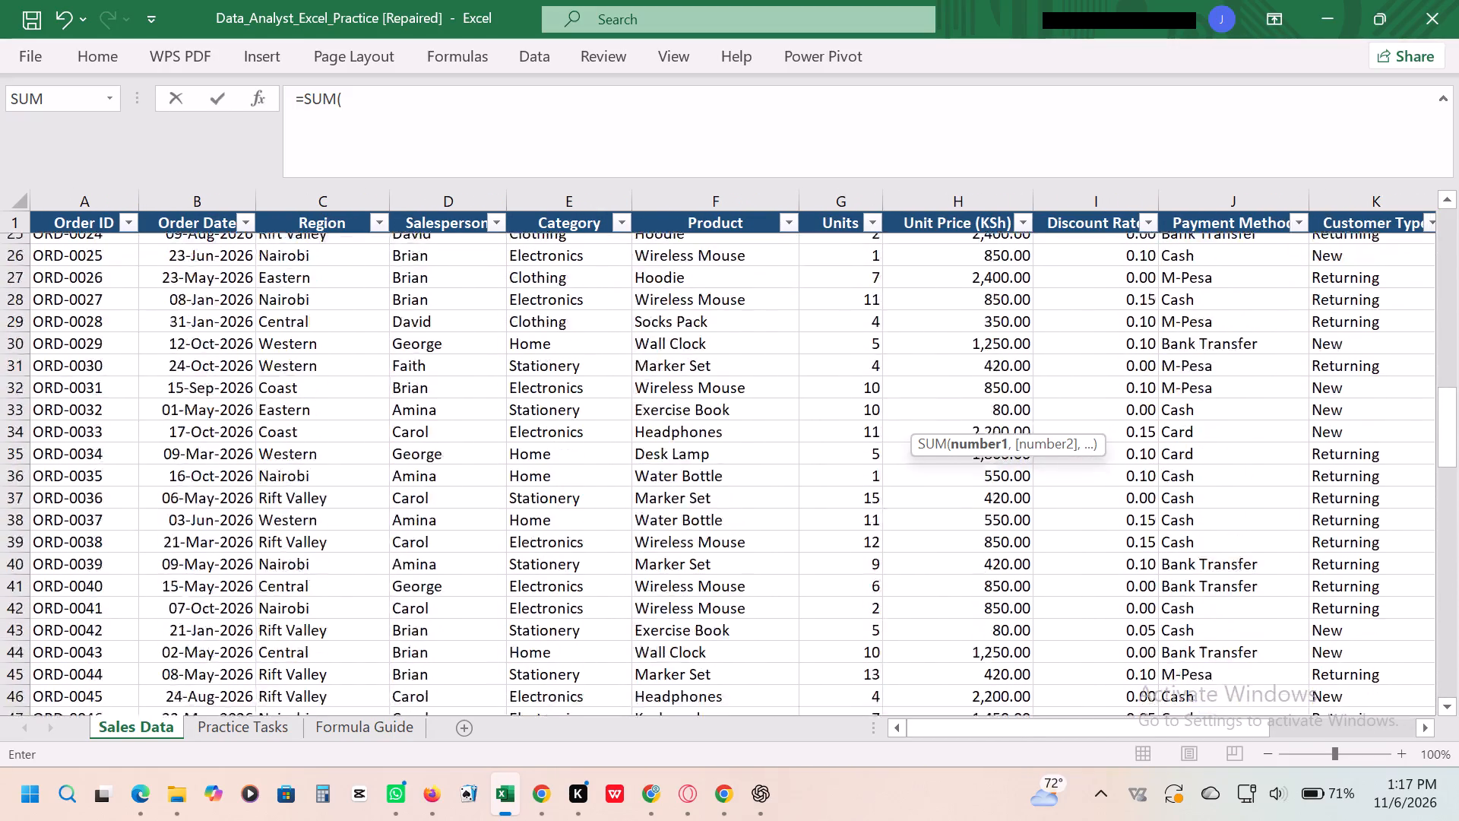
pyautogui.scroll(6, 207, 434)
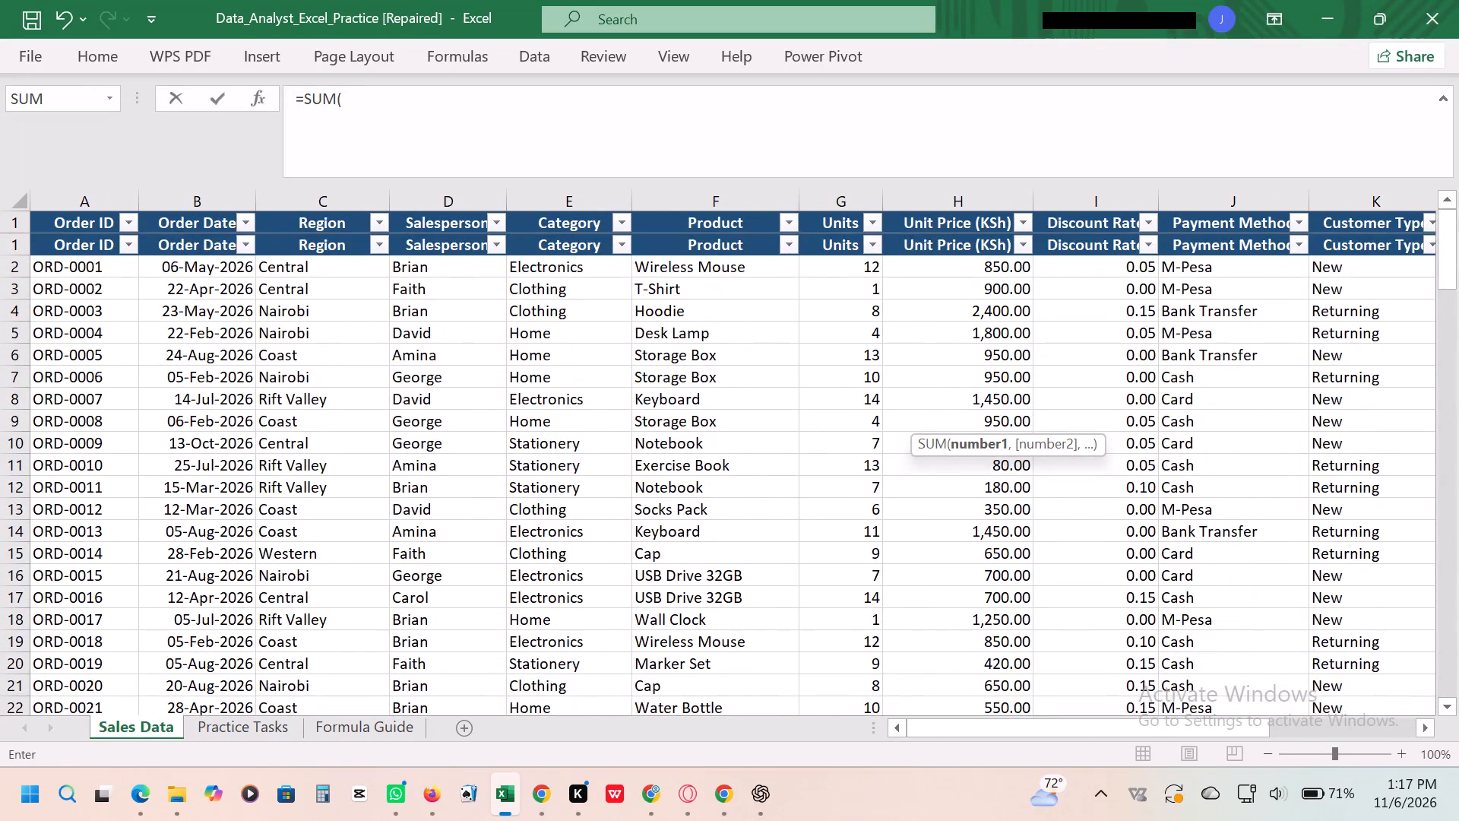
pyautogui.click(309, 239)
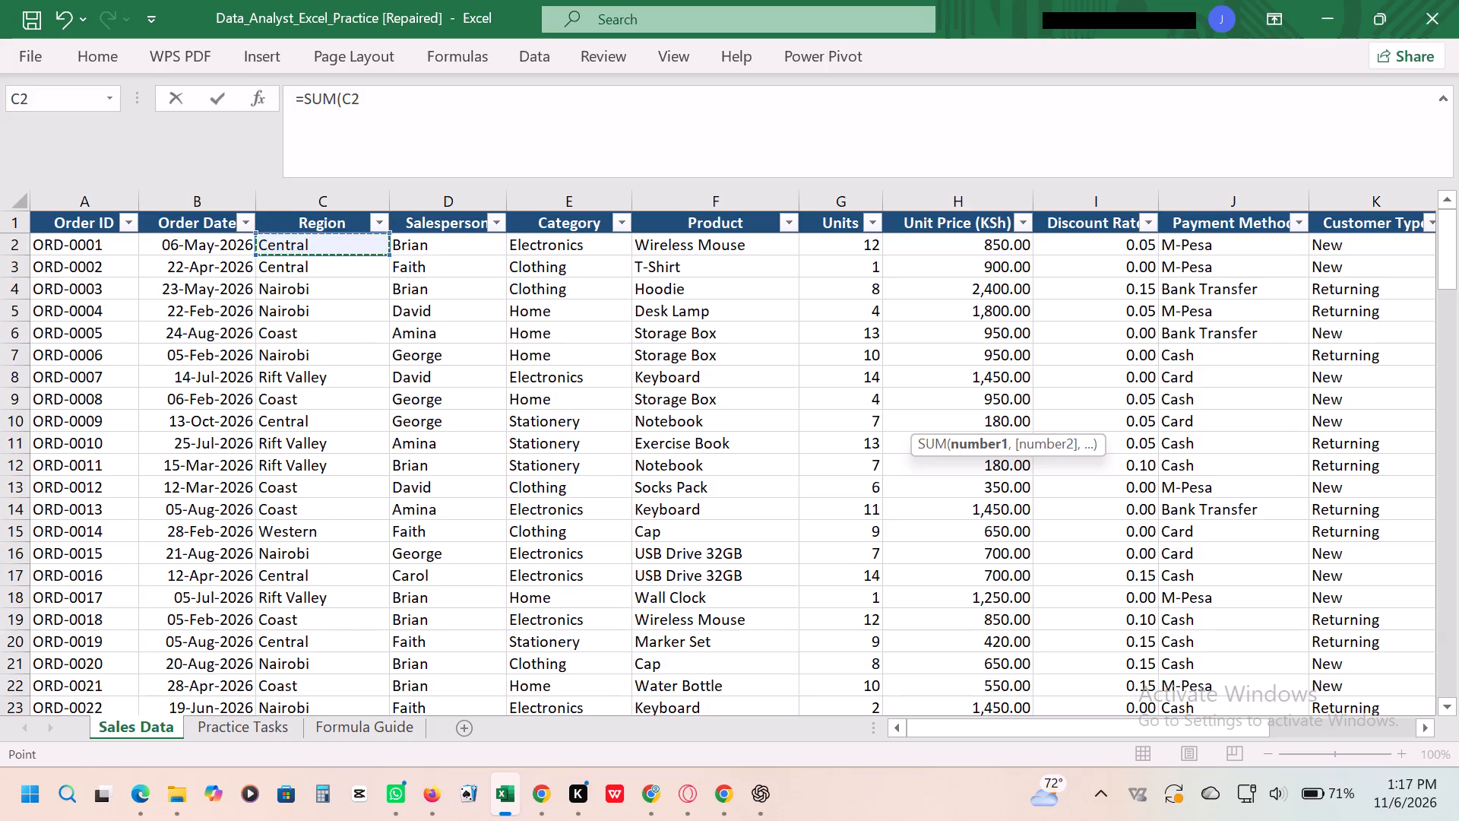
pyautogui.moveTo(390, 256); pyautogui.dragTo(402, 588)
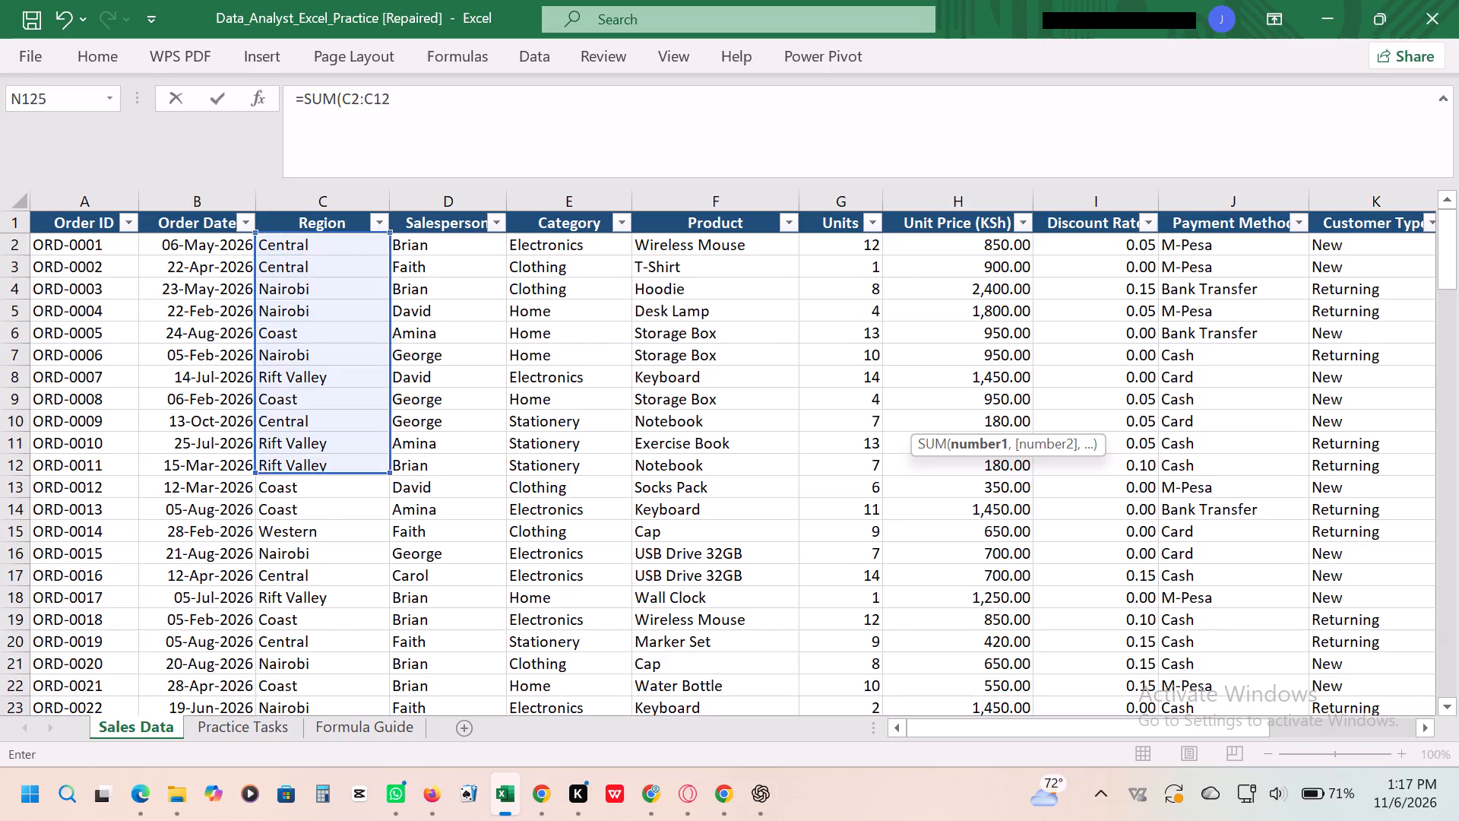
pyautogui.moveTo(402, 588); pyautogui.dragTo(415, 818)
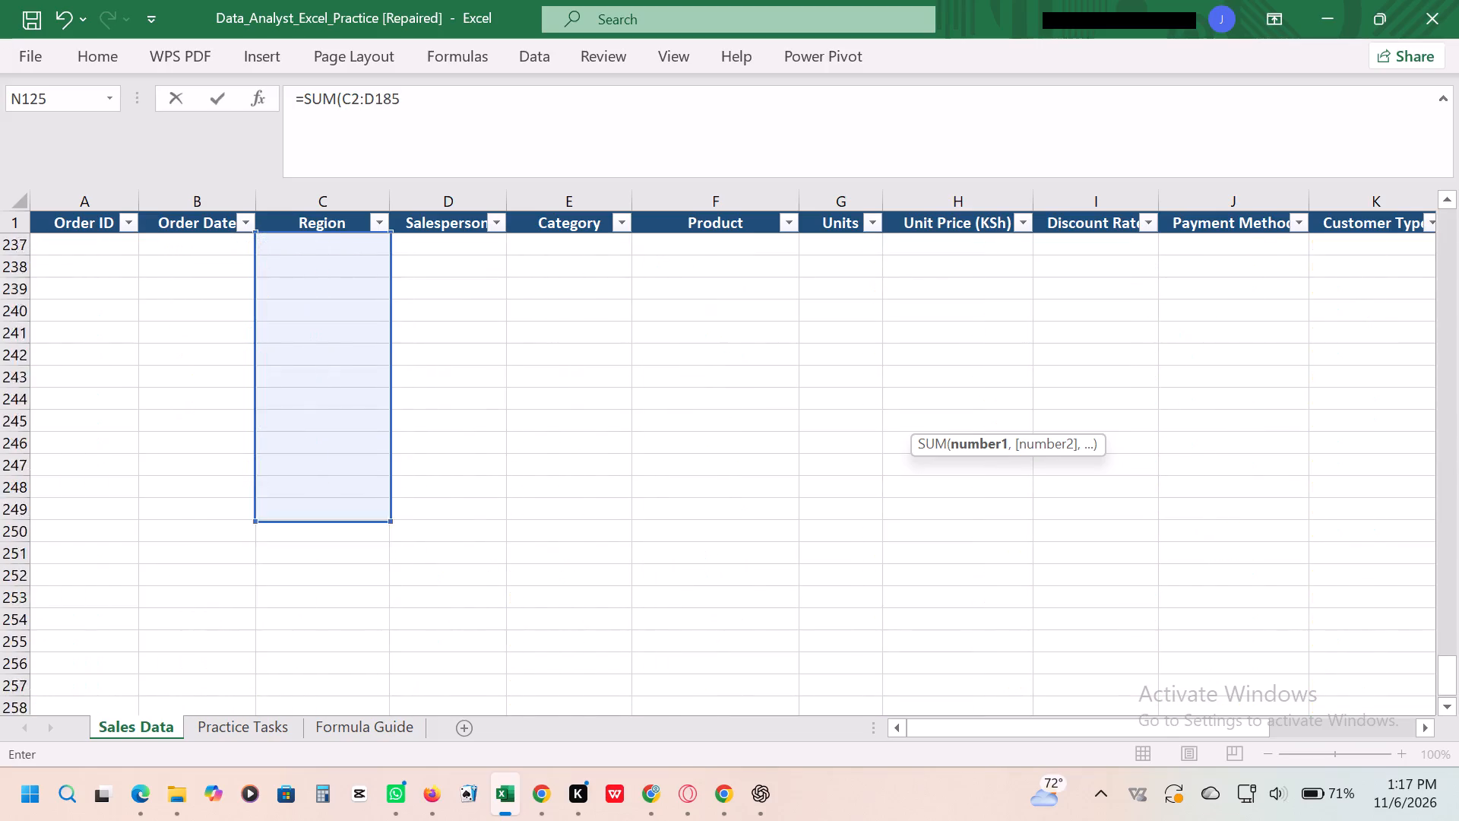
pyautogui.moveTo(415, 818); pyautogui.dragTo(388, 171)
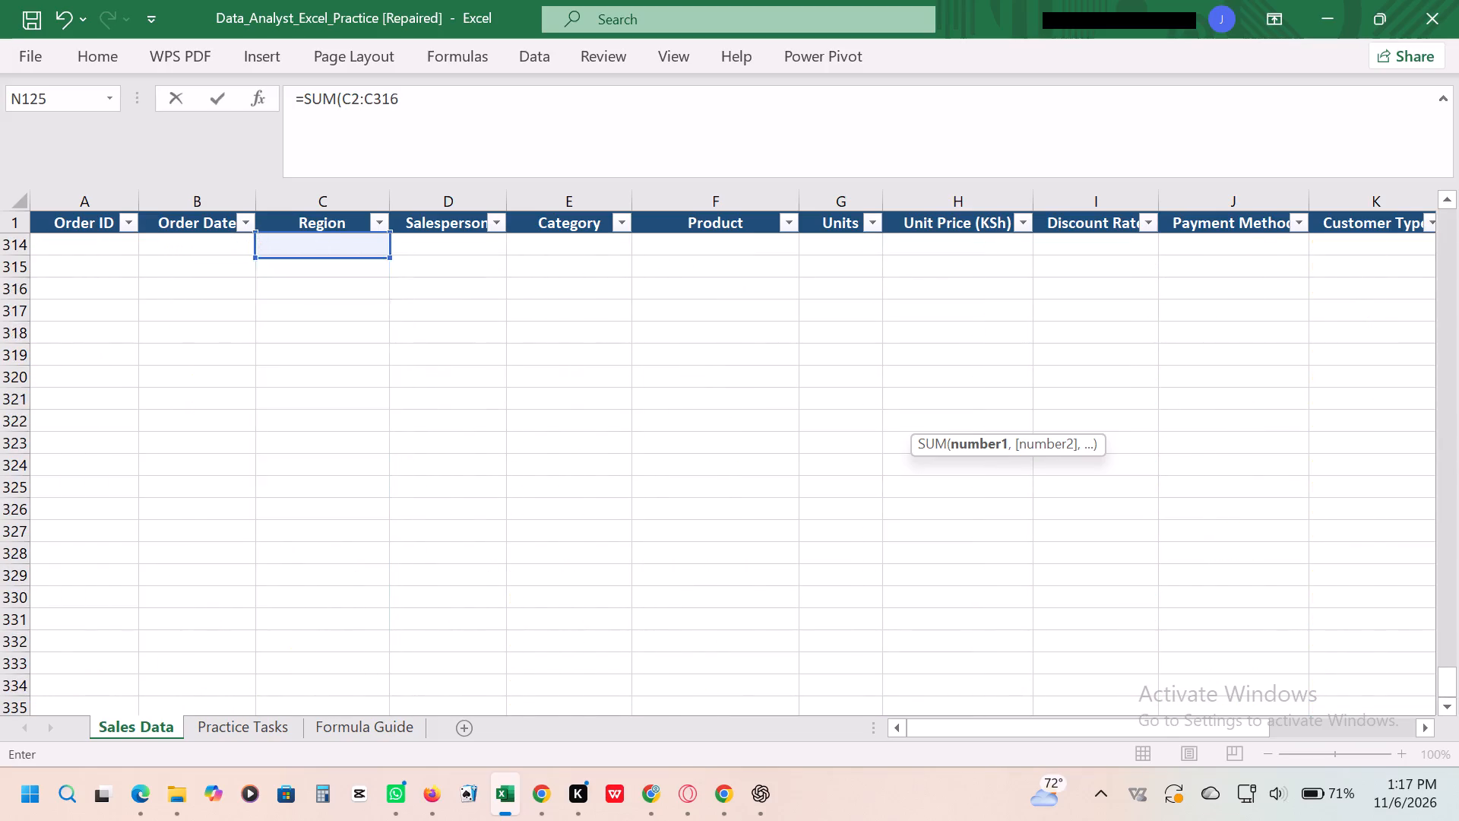
pyautogui.moveTo(388, 171); pyautogui.dragTo(390, 113)
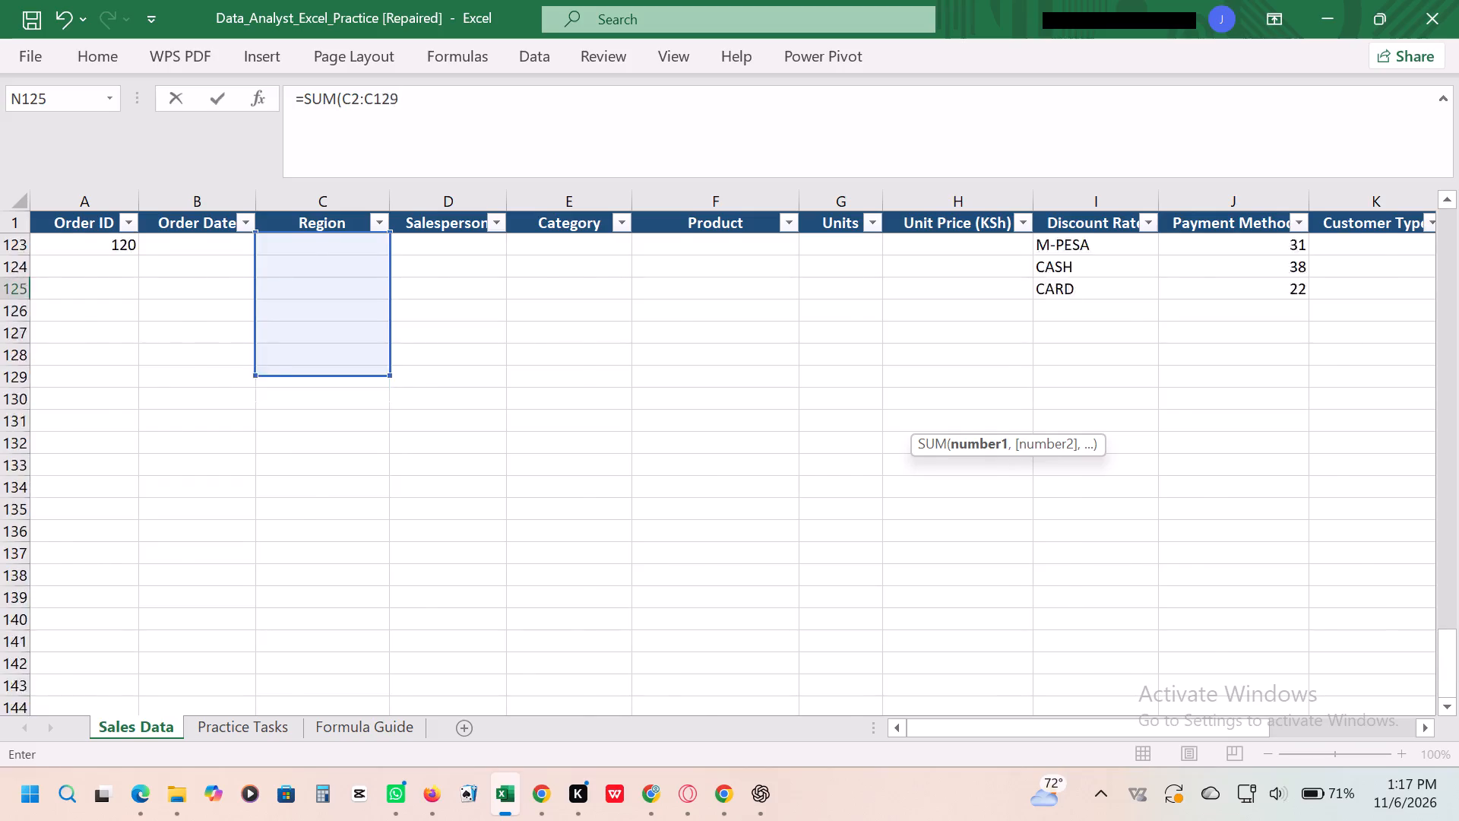
pyautogui.moveTo(390, 113); pyautogui.dragTo(359, 783)
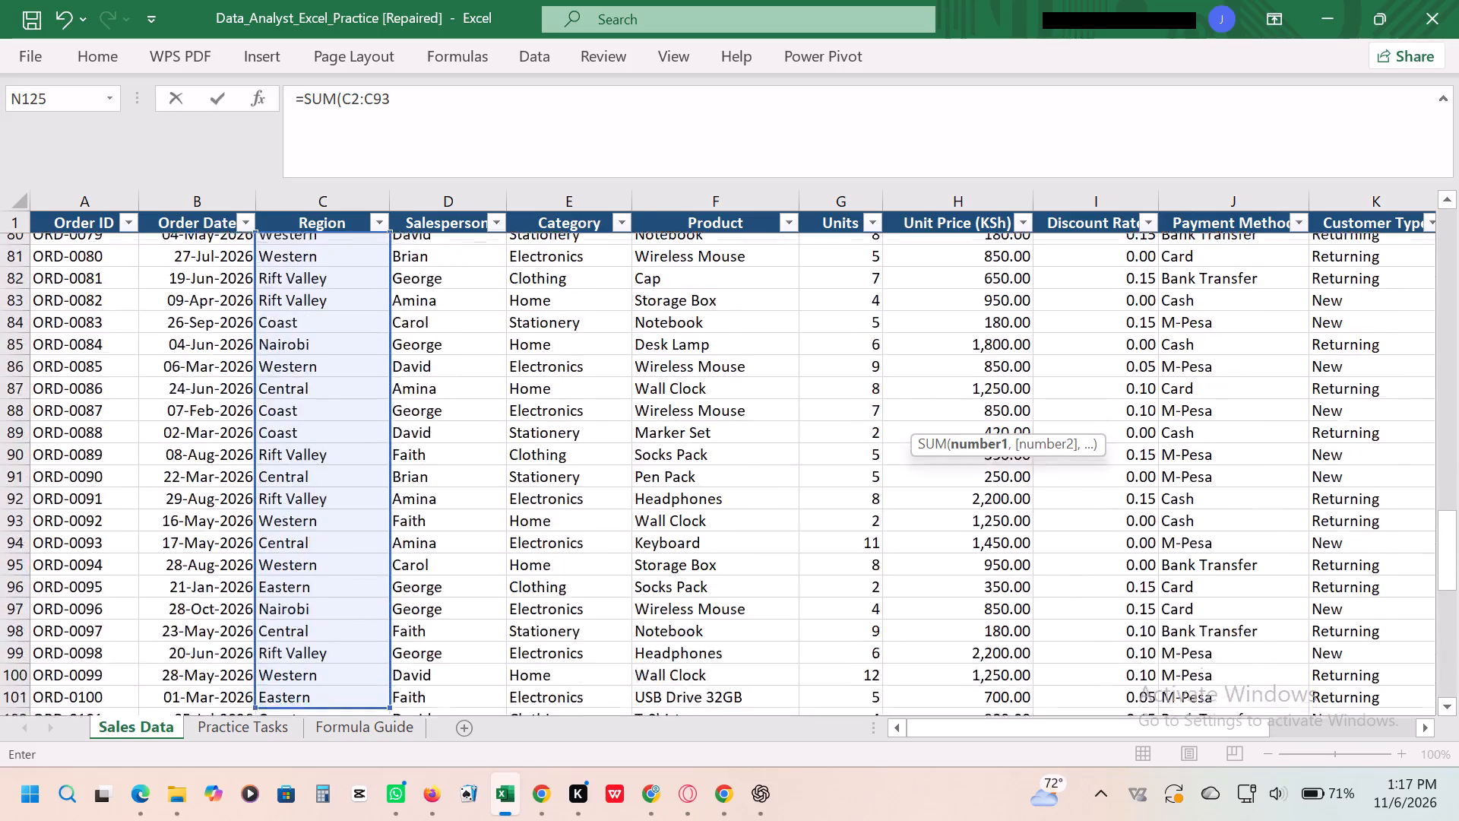
pyautogui.moveTo(359, 783); pyautogui.dragTo(378, 182)
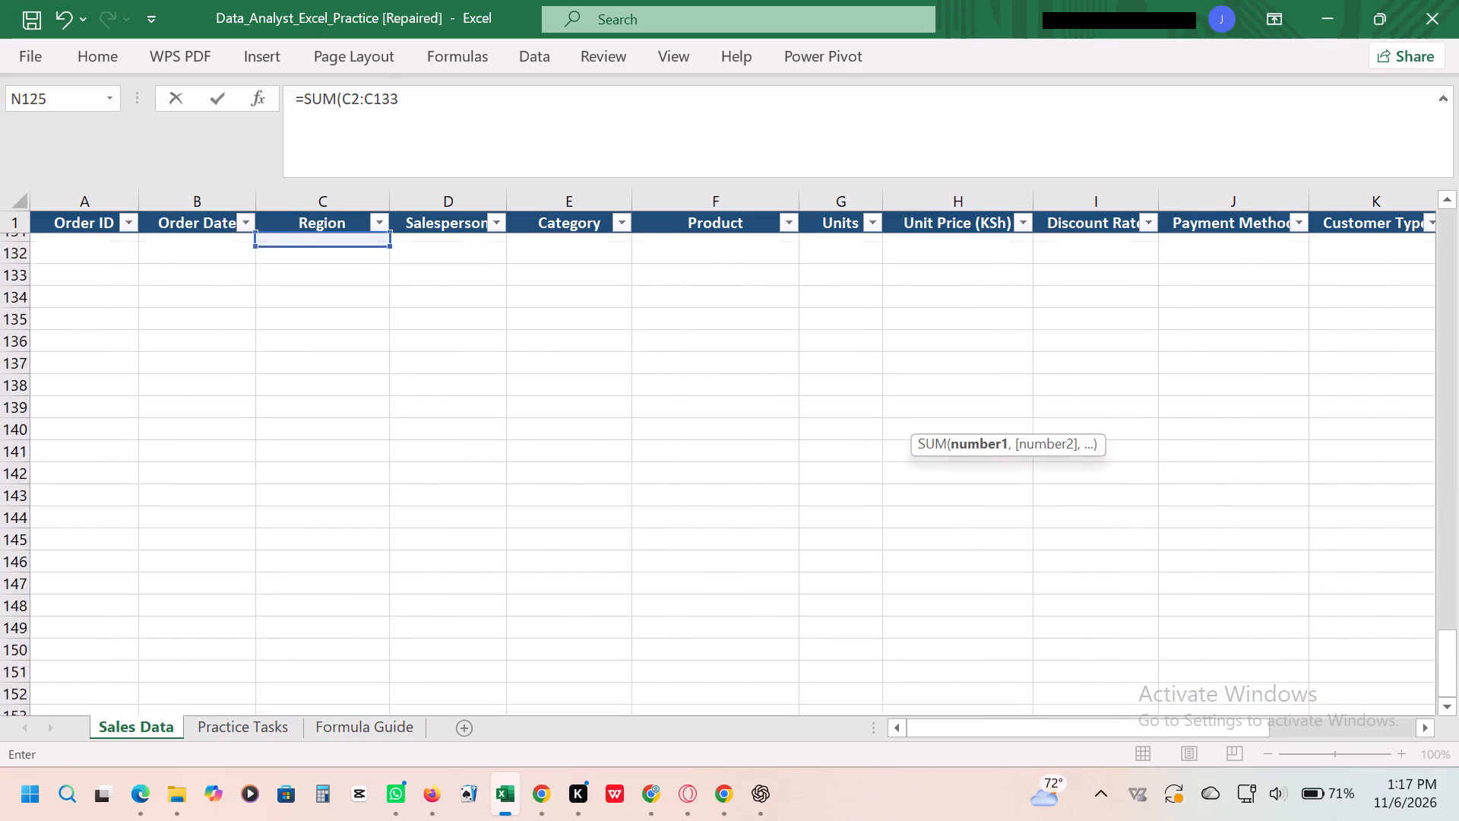
pyautogui.moveTo(378, 182); pyautogui.dragTo(356, 400)
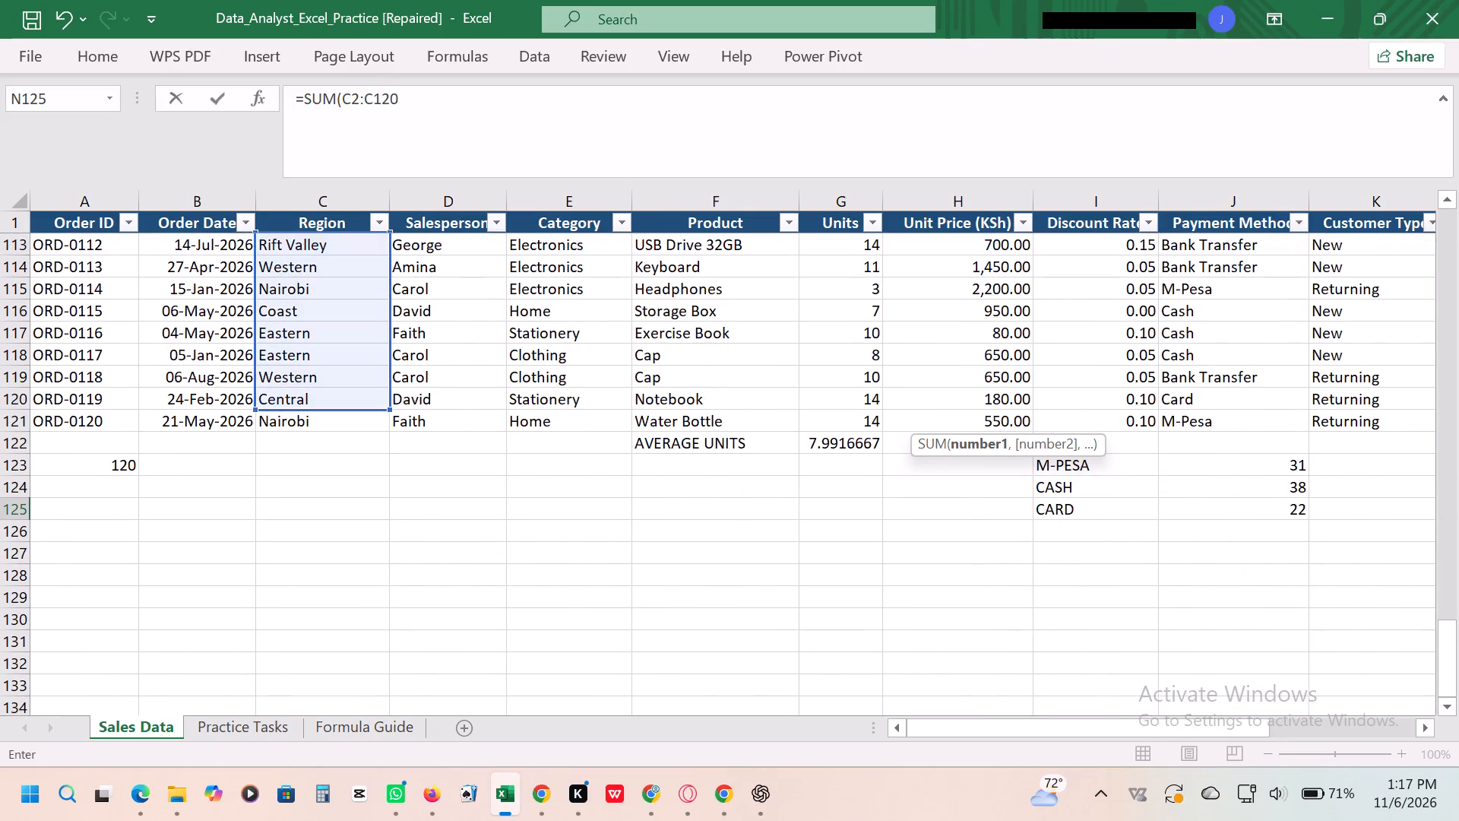
pyautogui.moveTo(356, 400); pyautogui.dragTo(353, 438)
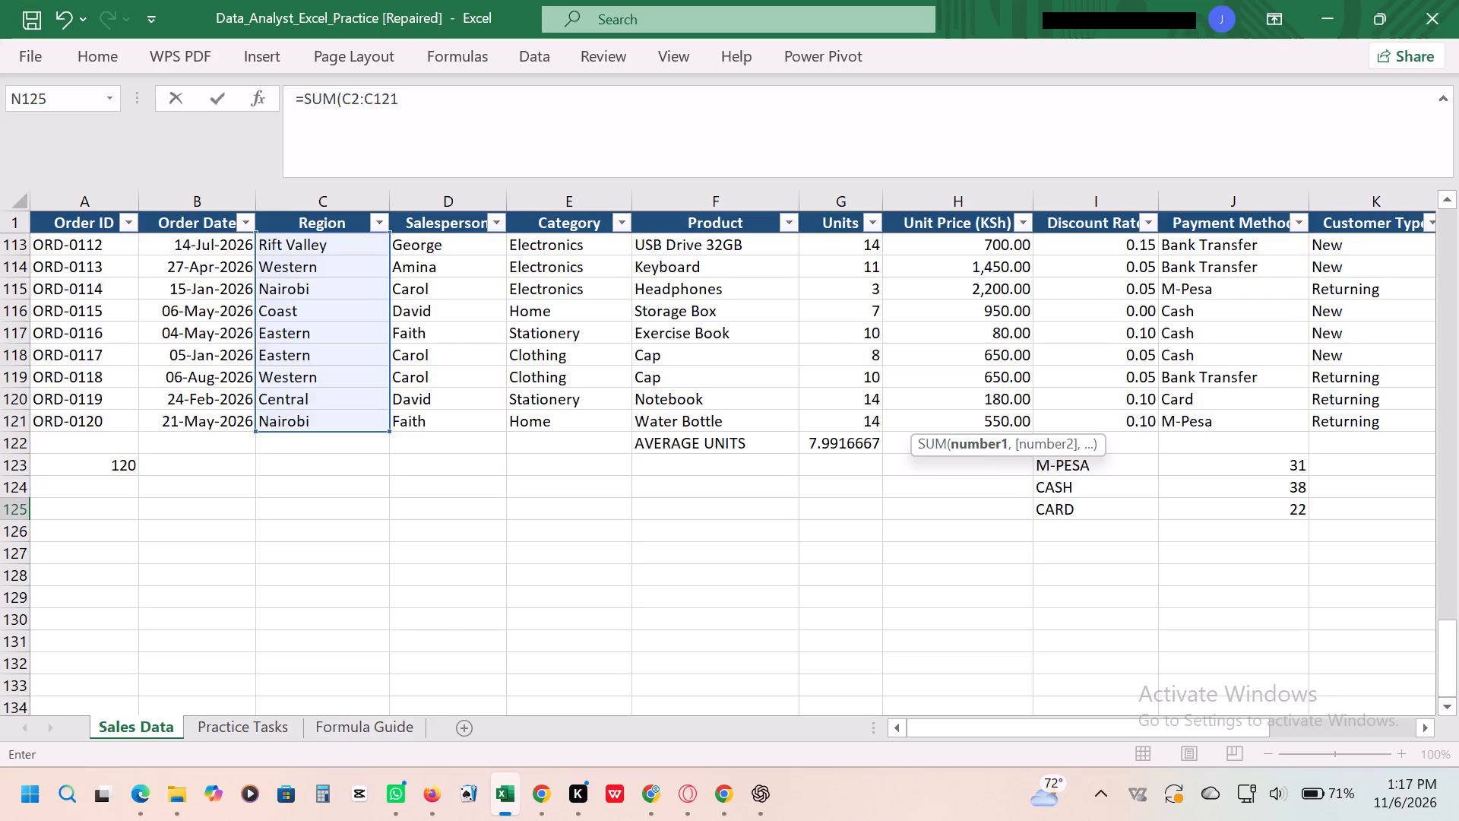
# Complete the CENTRAL SALE formula with the criterion "CENTRAL" and the Net Sale range N2:N121, giving =SUM(C2:C121,"CENTRAL",N2:N121).
pyautogui.hscroll(-7, 1069, 540)
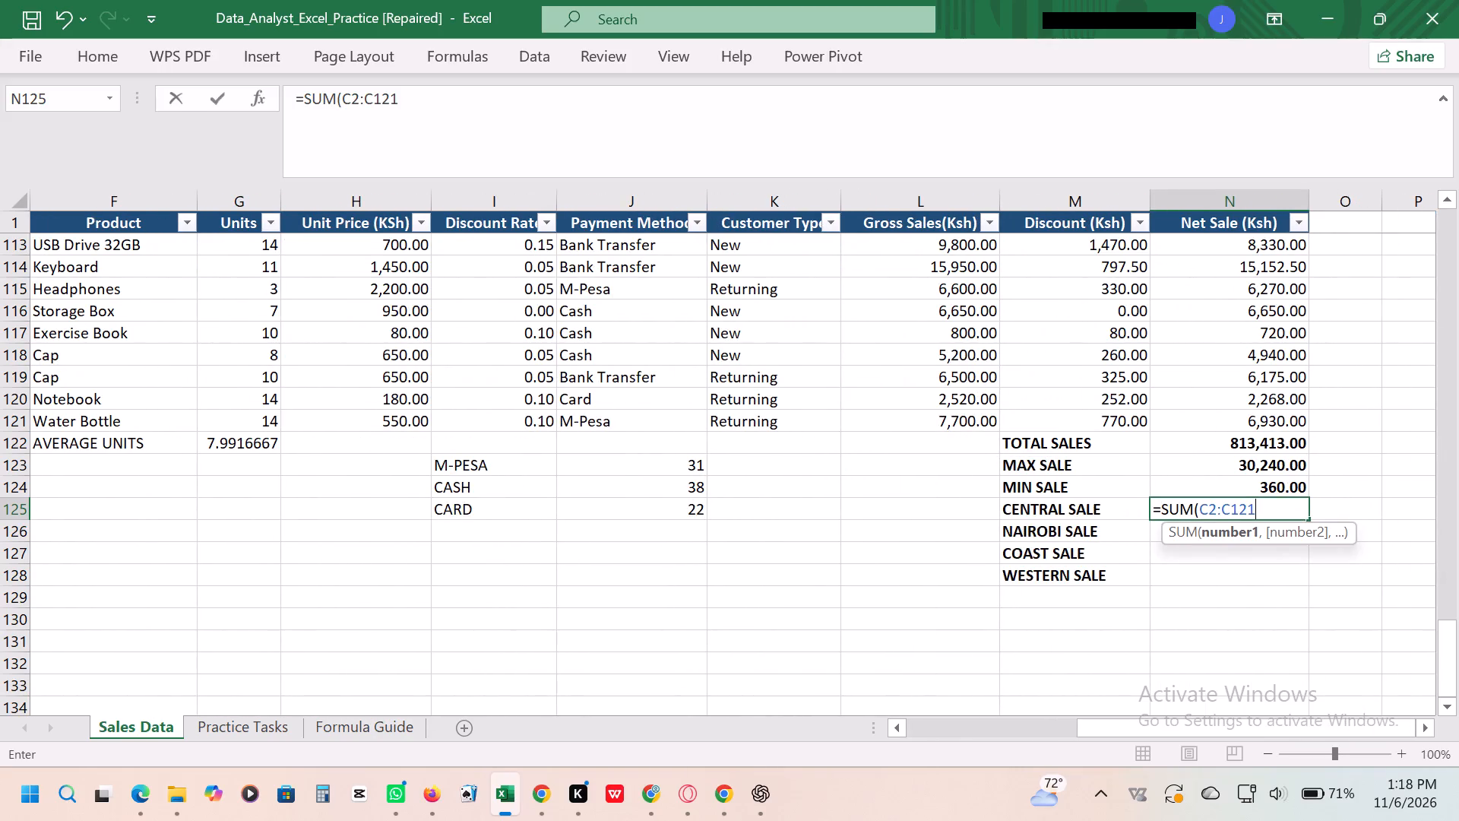
pyautogui.press(',')
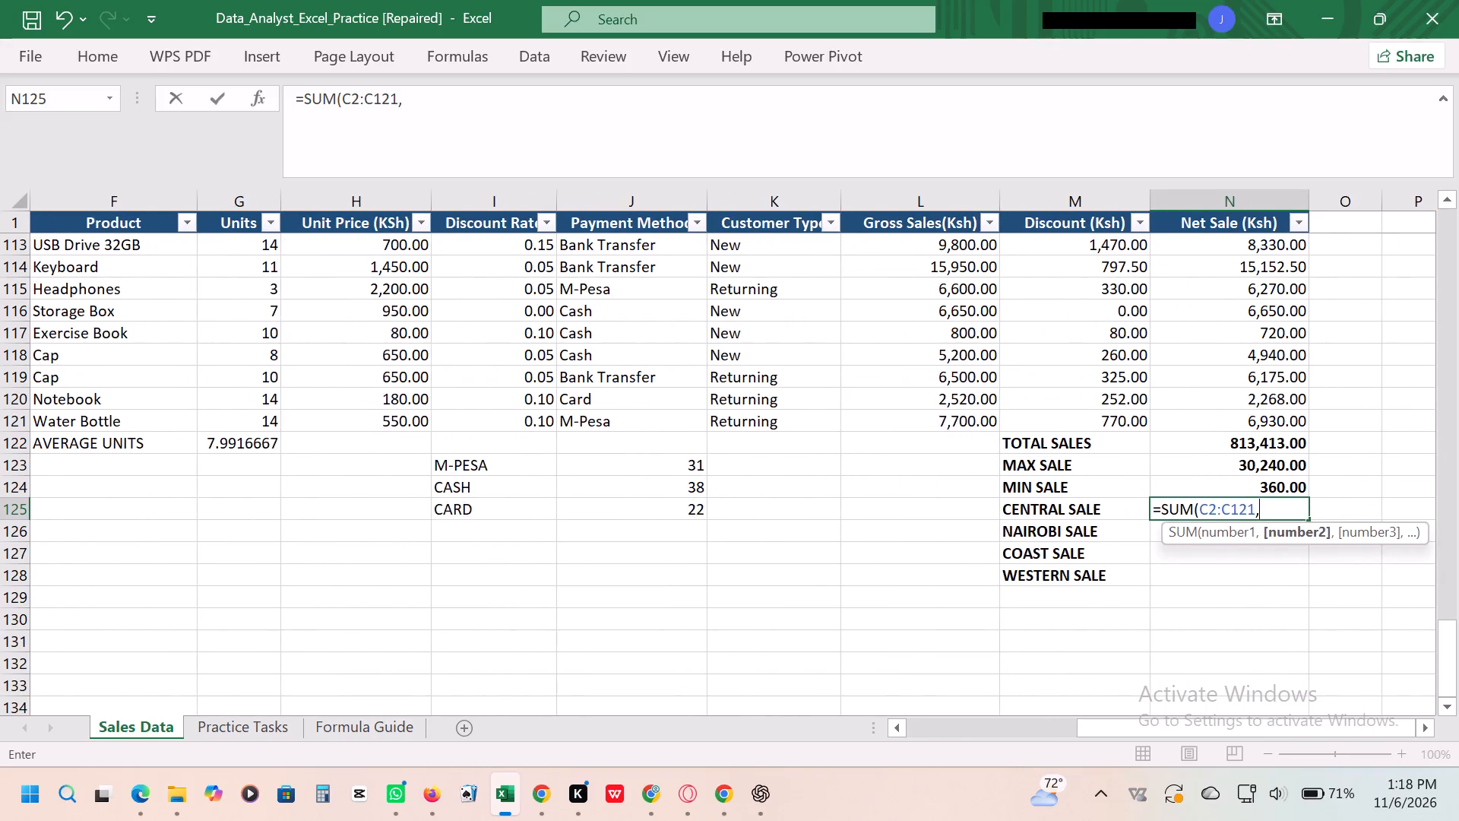
pyautogui.hotkey('shift', '"')
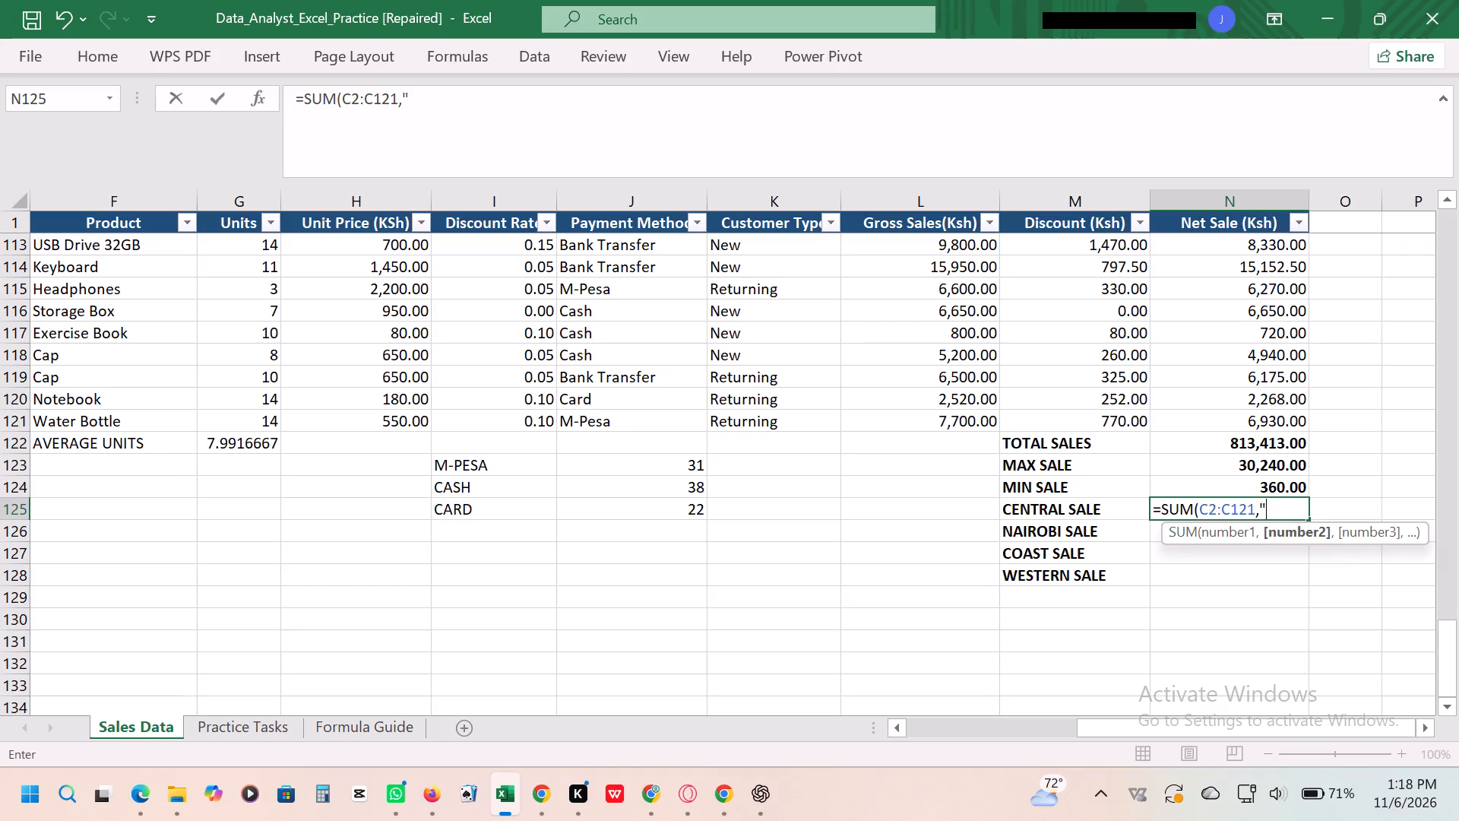
pyautogui.write('CEN')
pyautogui.write('TRAL')
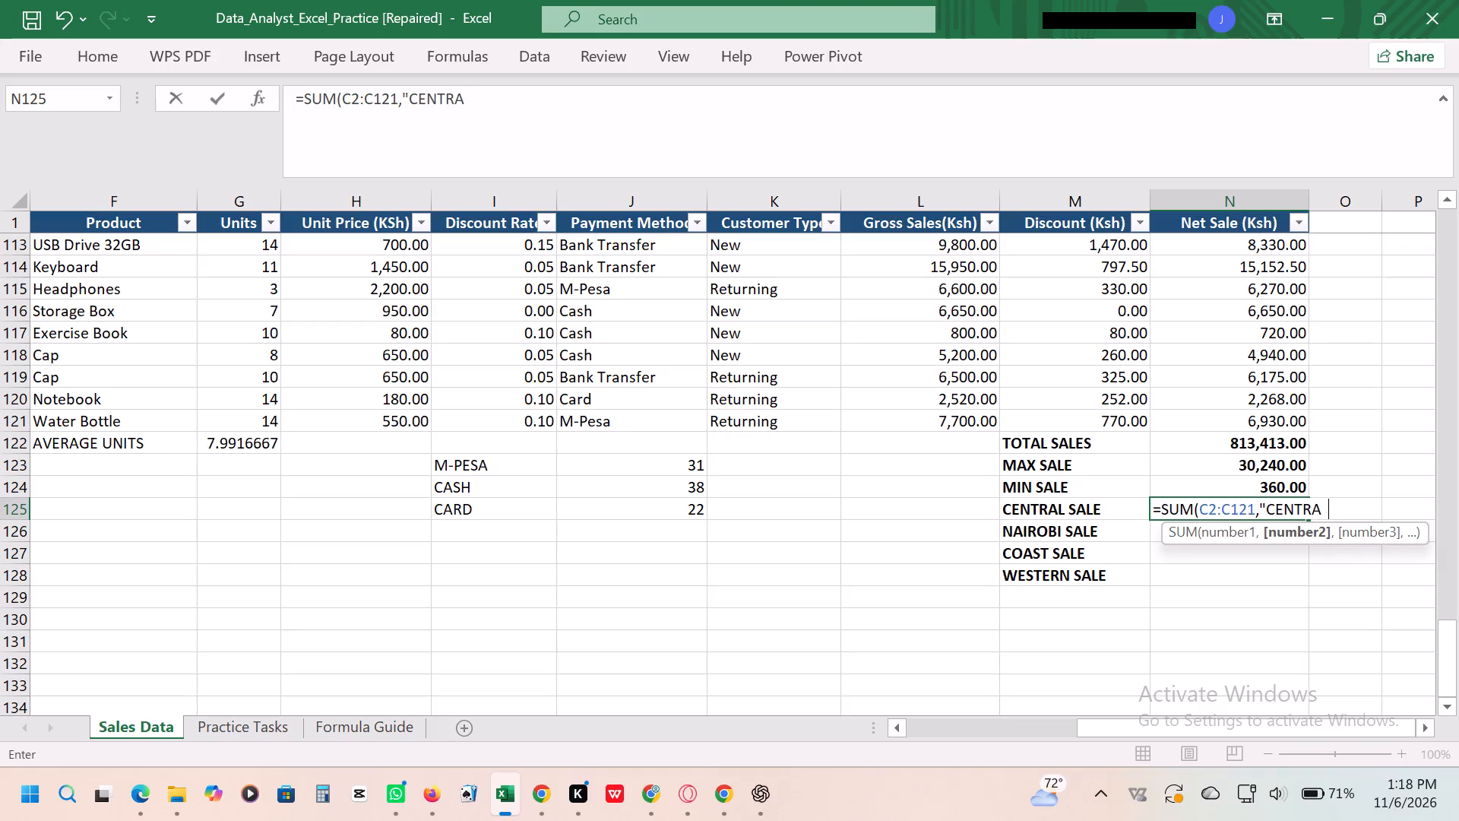
pyautogui.hotkey('shift', '"')
pyautogui.press(',')
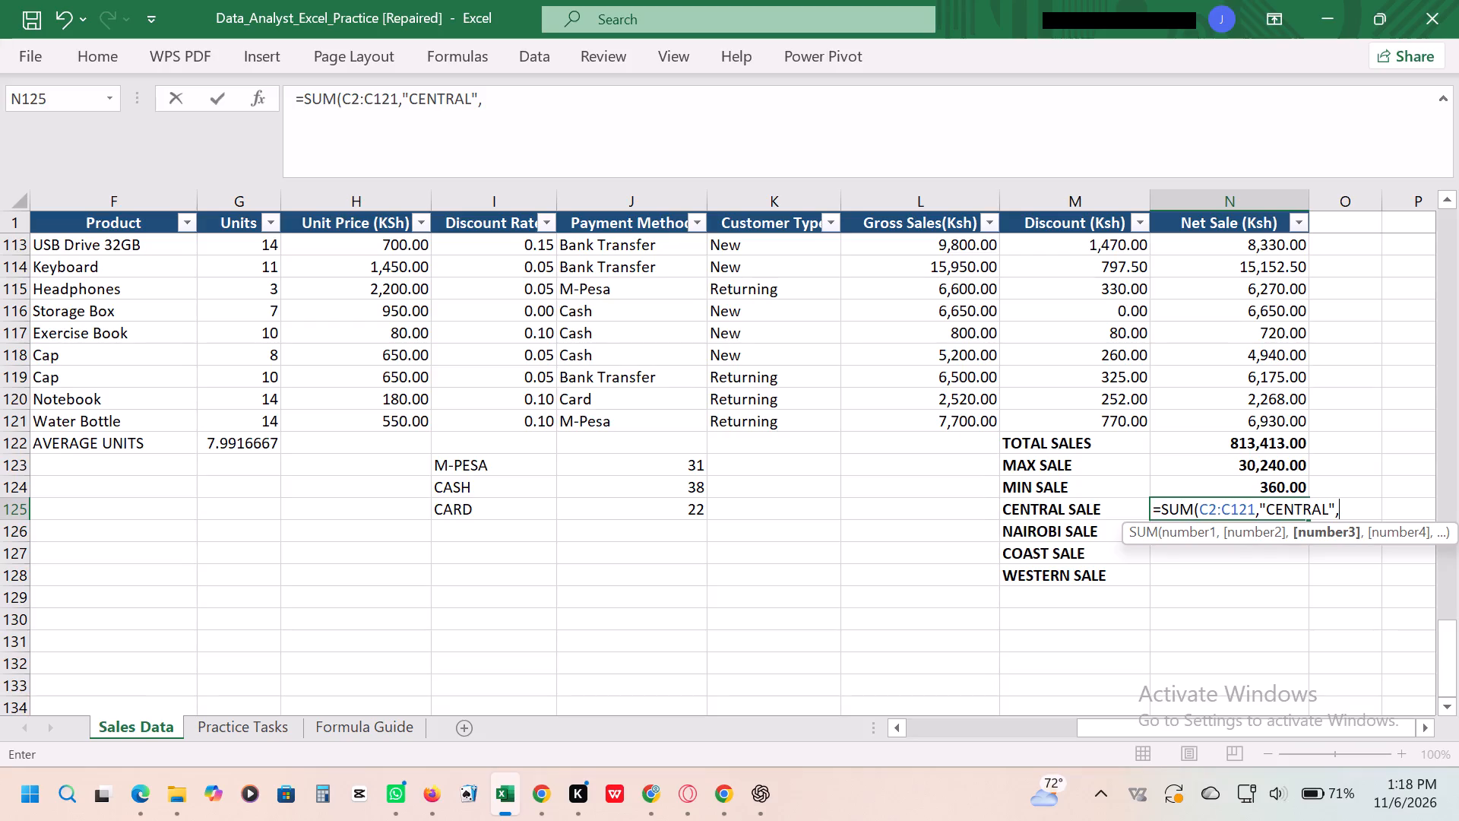
pyautogui.press('n')
pyautogui.press('2')
pyautogui.hotkey('shift', ':')
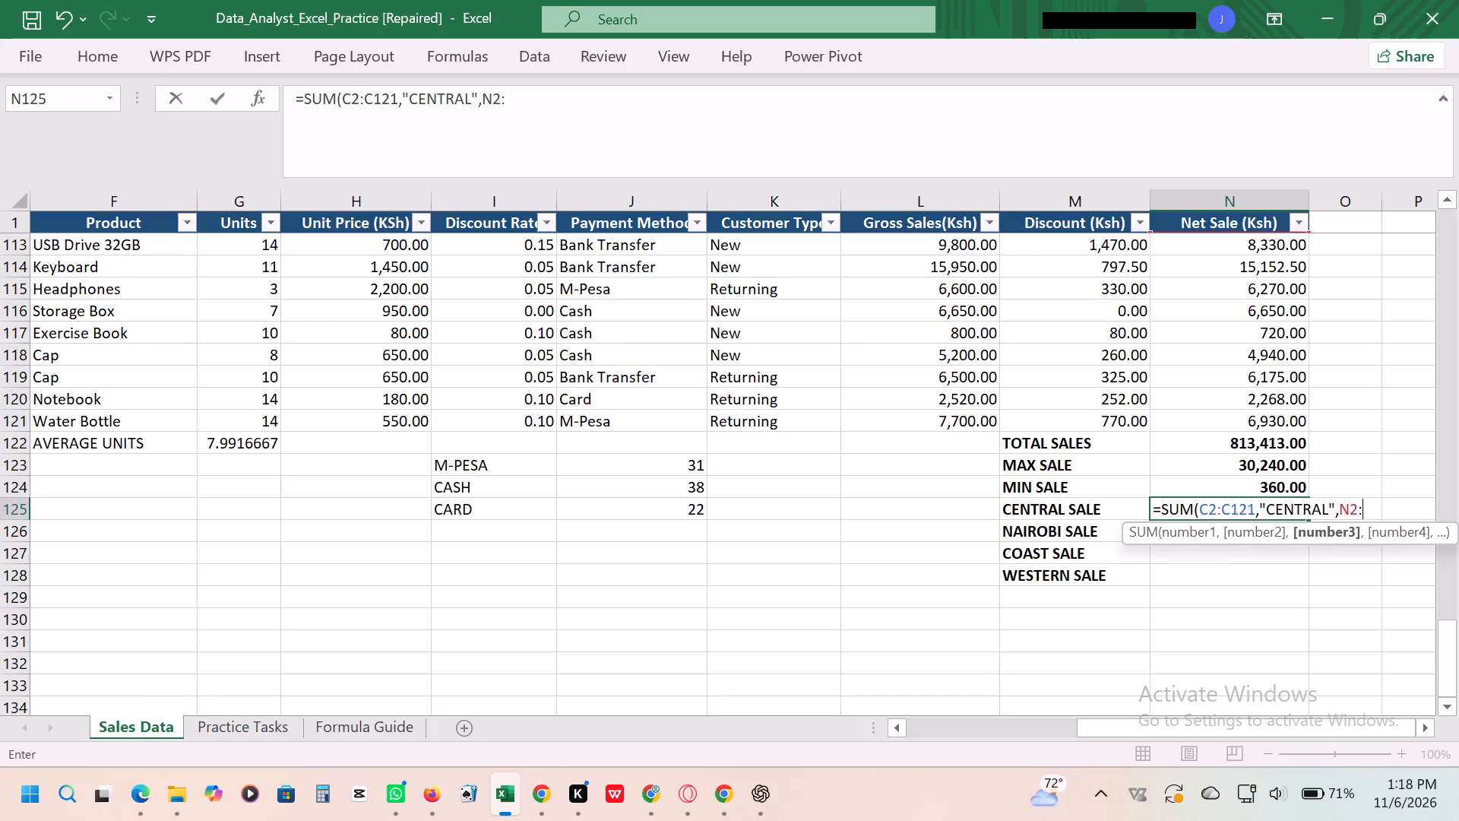
pyautogui.press('n')
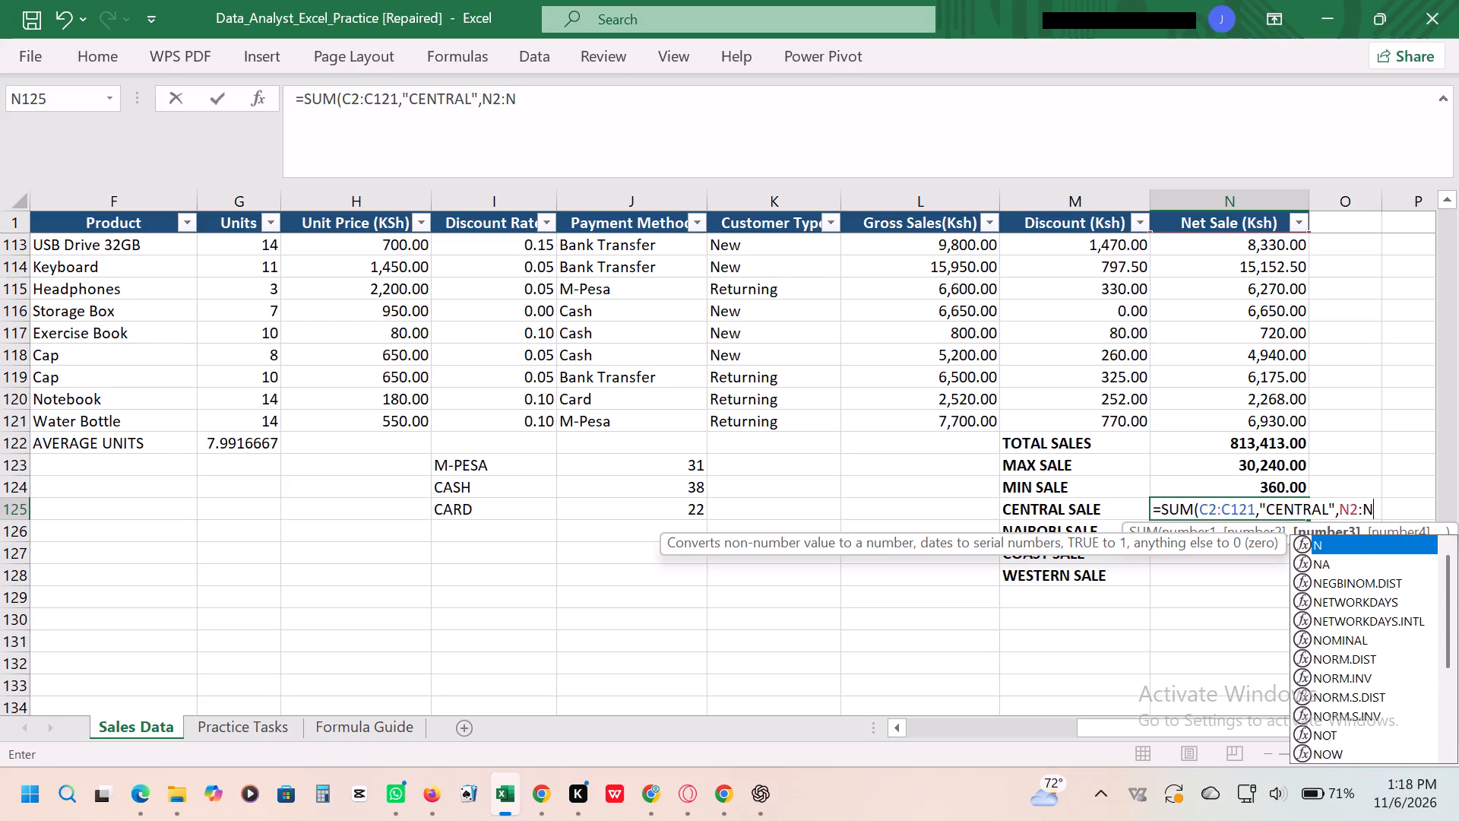
pyautogui.write('121')
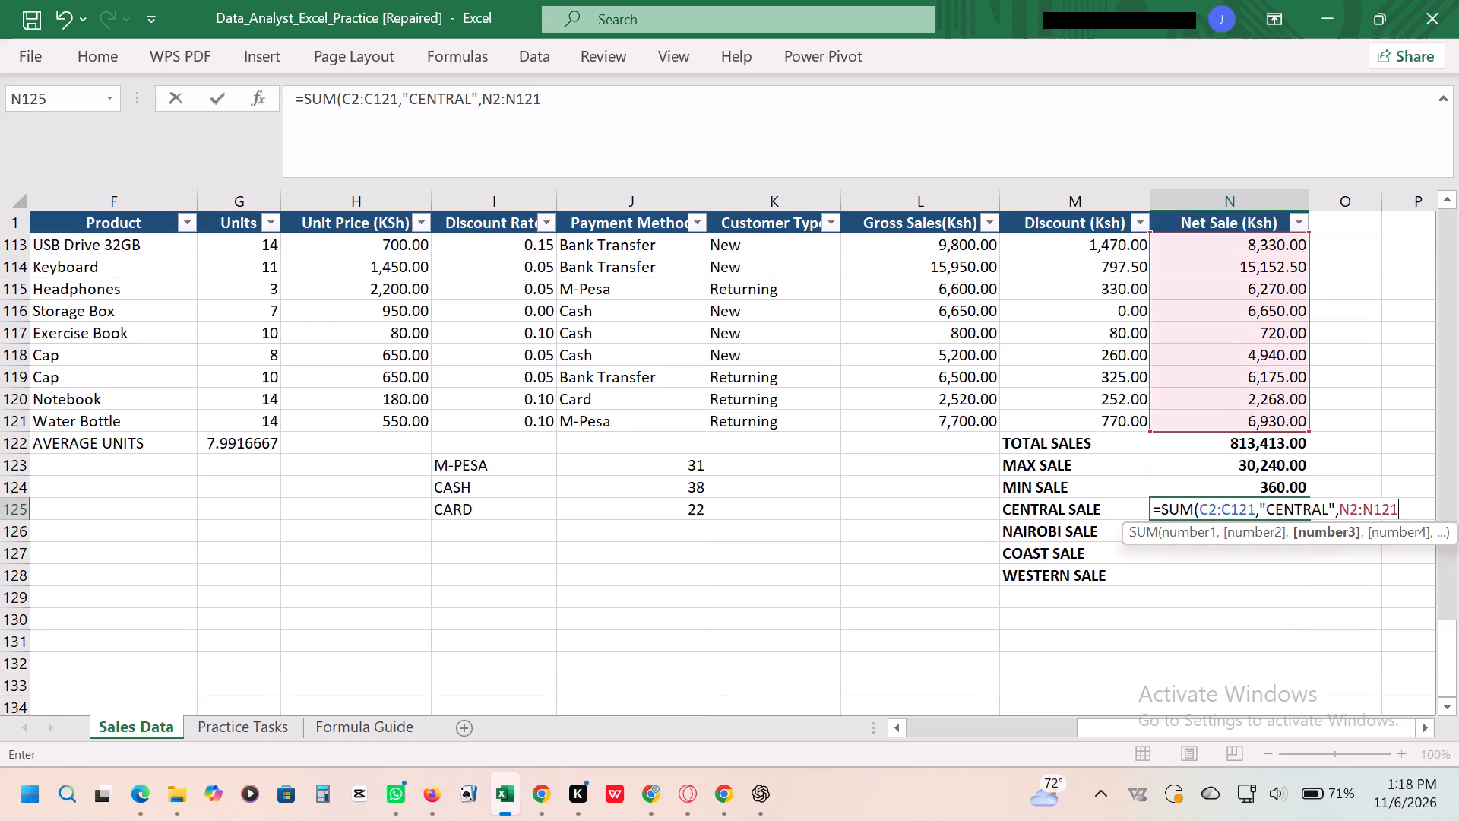
pyautogui.hotkey('shift', ')')
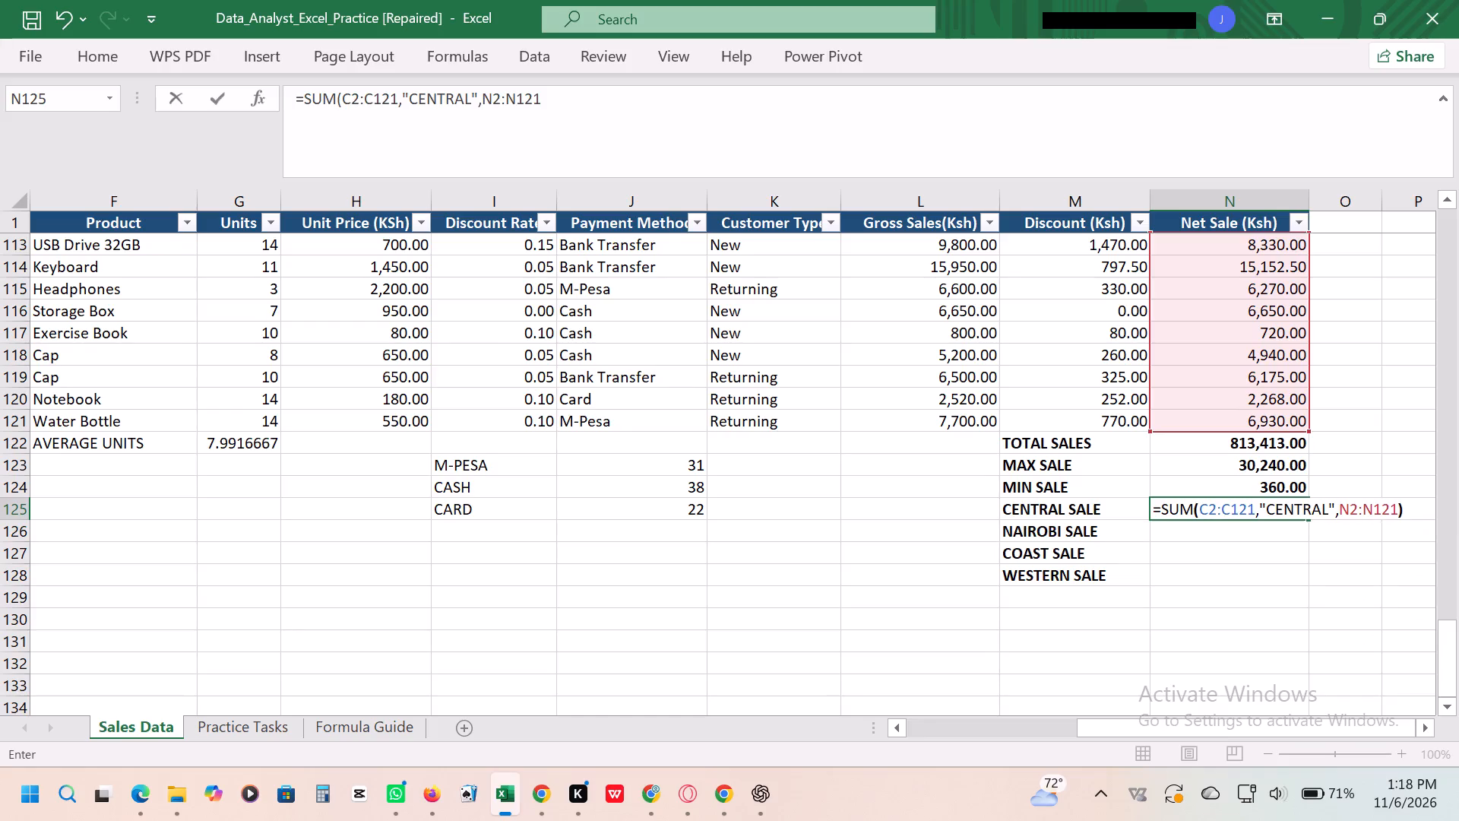
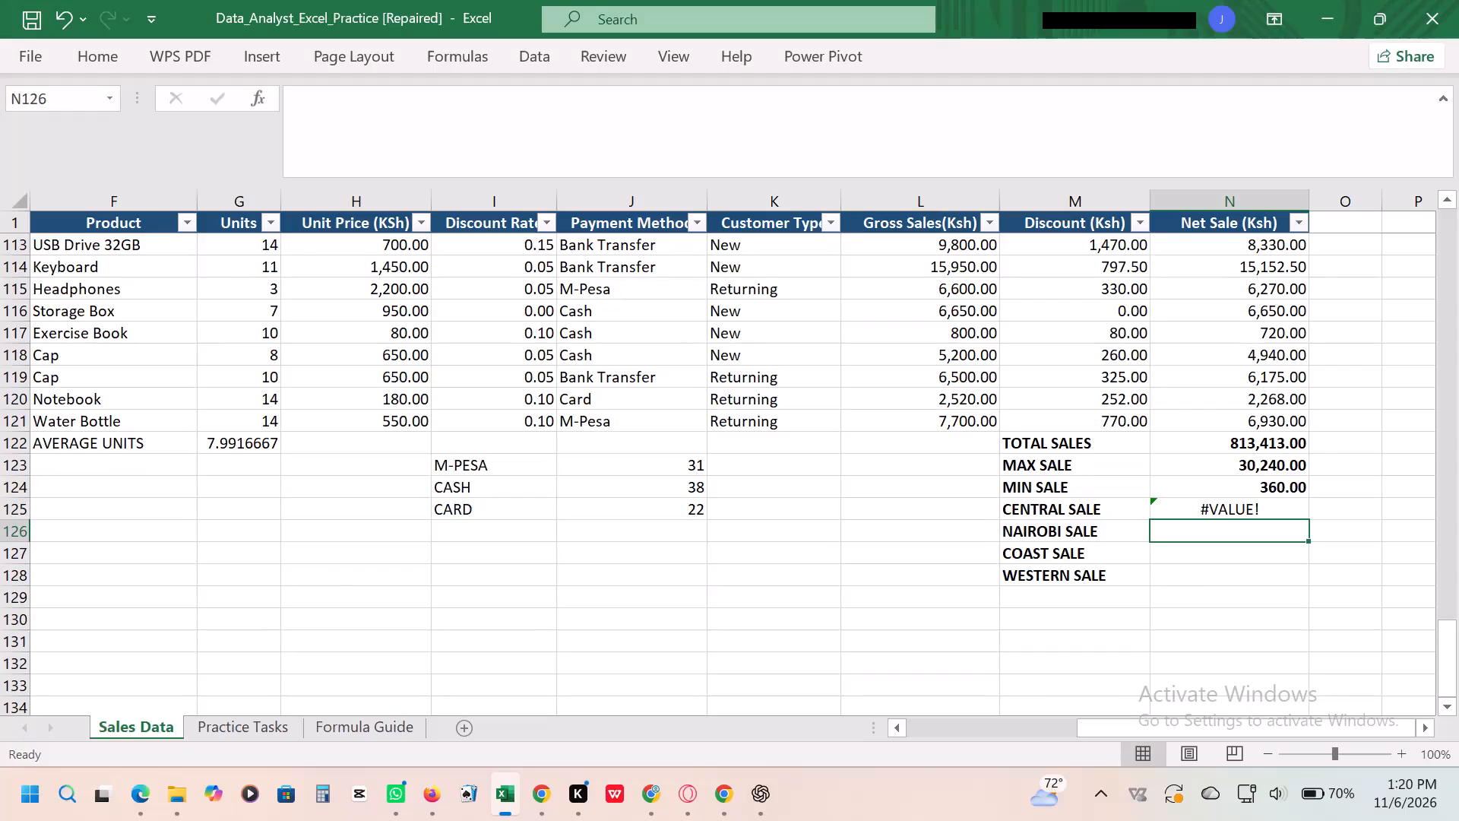
# Change the CENTRAL SALE formula in cell N125 from SUM to SUMIF, giving =SUMIF(C2:C121,"CENTRAL",N2:N121).
pyautogui.doubleClick(1258, 509)
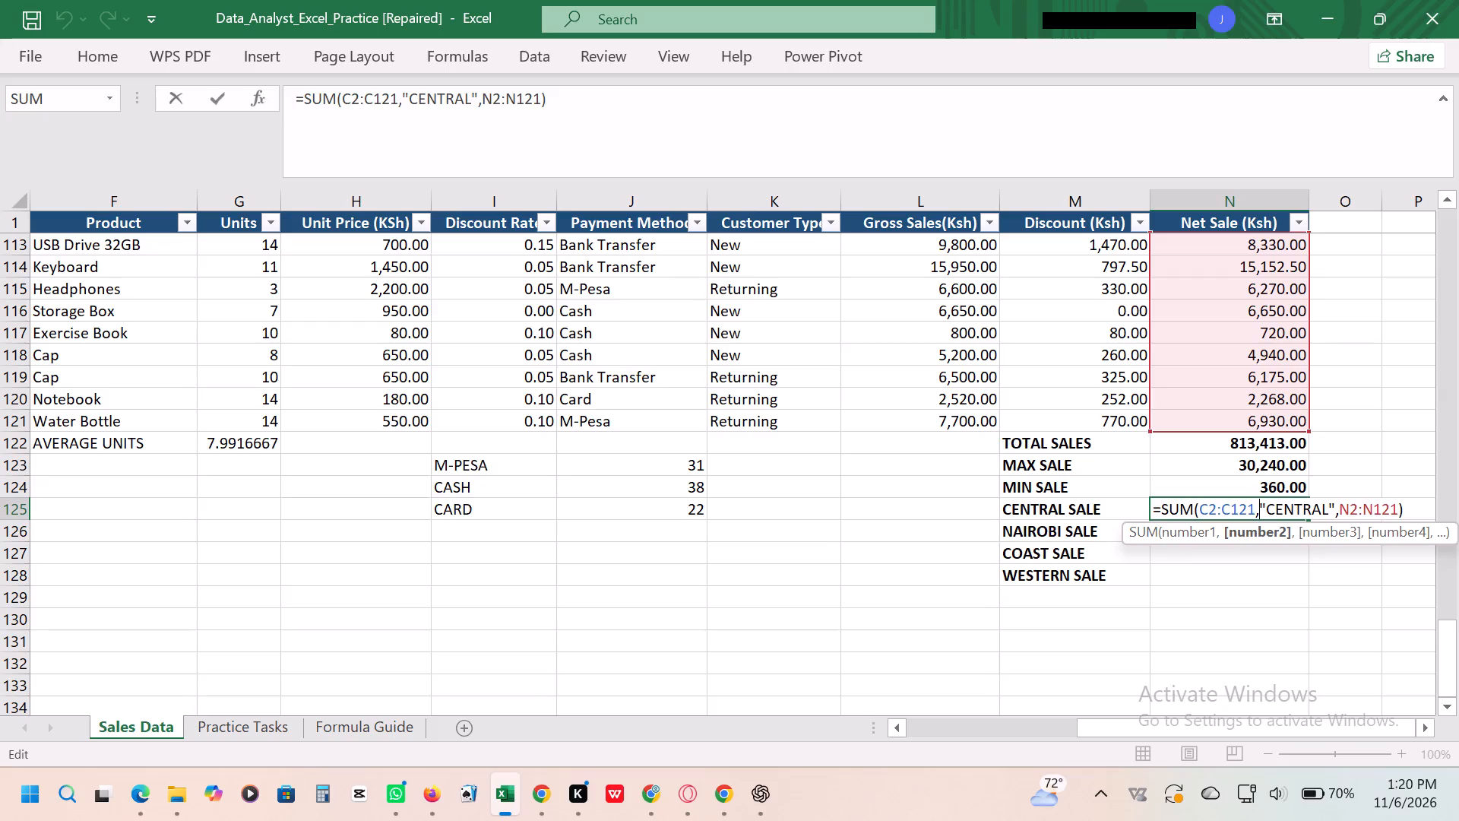
pyautogui.click(1192, 511)
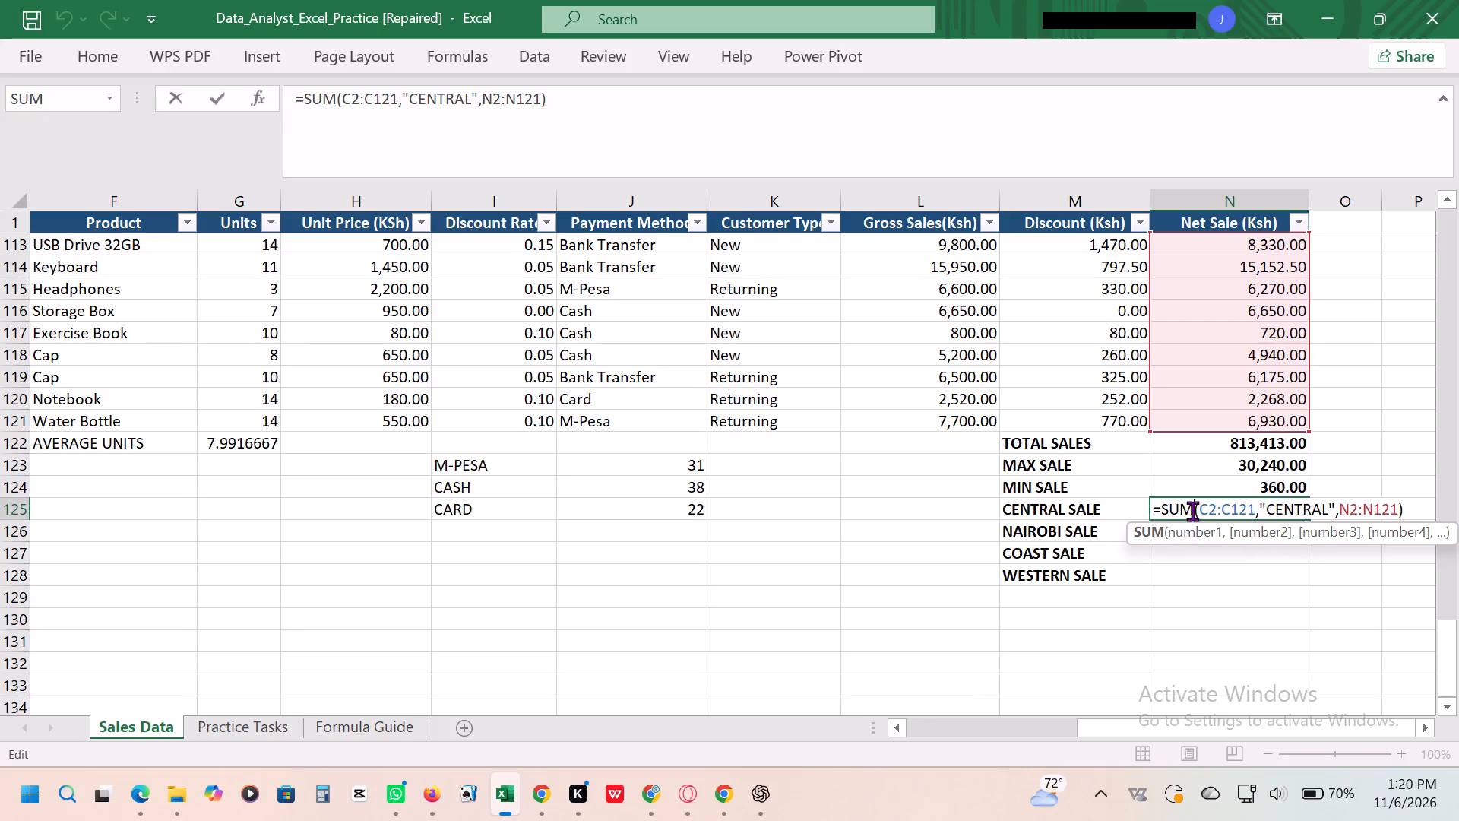
pyautogui.write('IF')
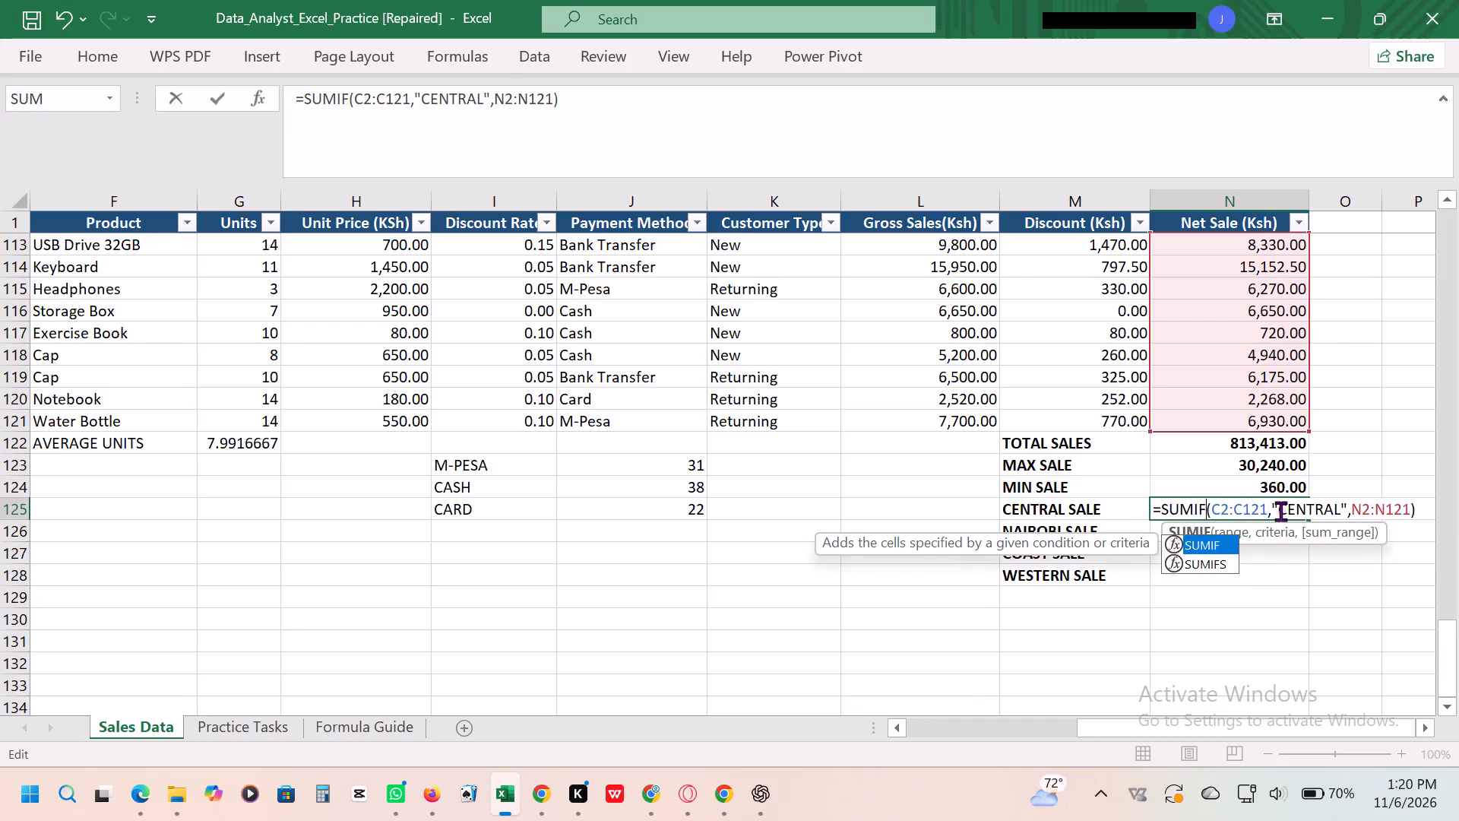
pyautogui.press('Return')
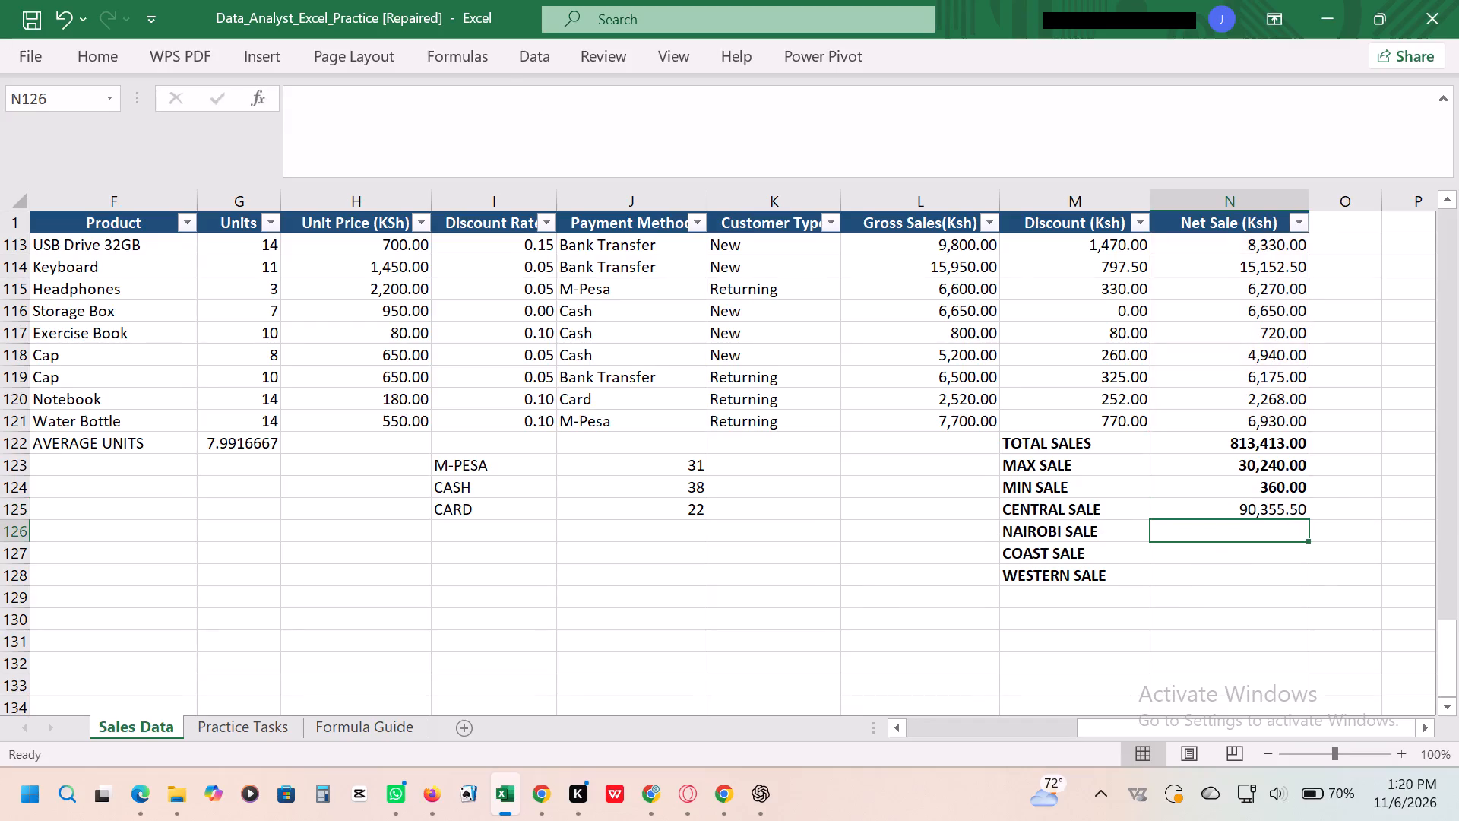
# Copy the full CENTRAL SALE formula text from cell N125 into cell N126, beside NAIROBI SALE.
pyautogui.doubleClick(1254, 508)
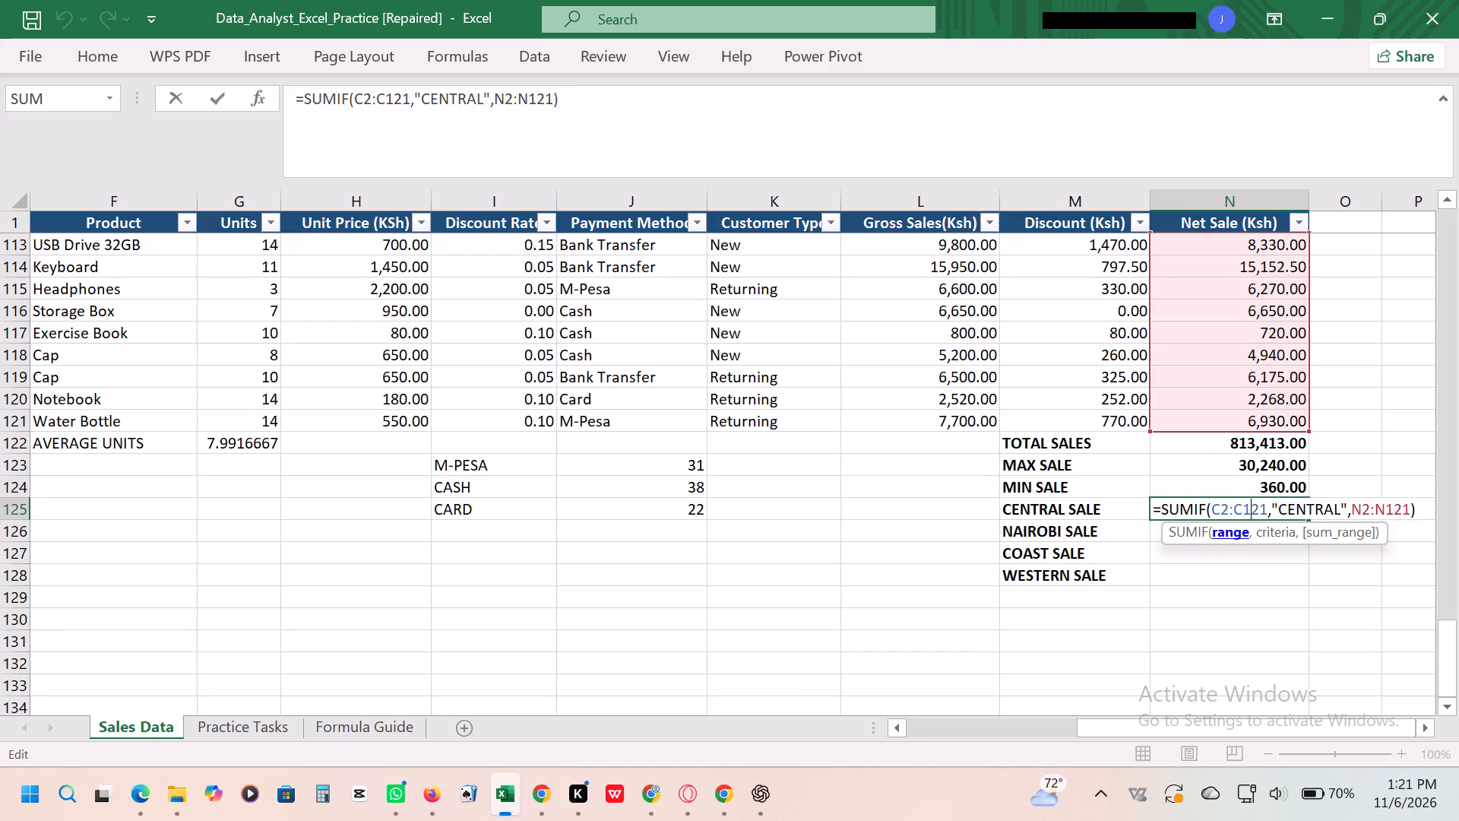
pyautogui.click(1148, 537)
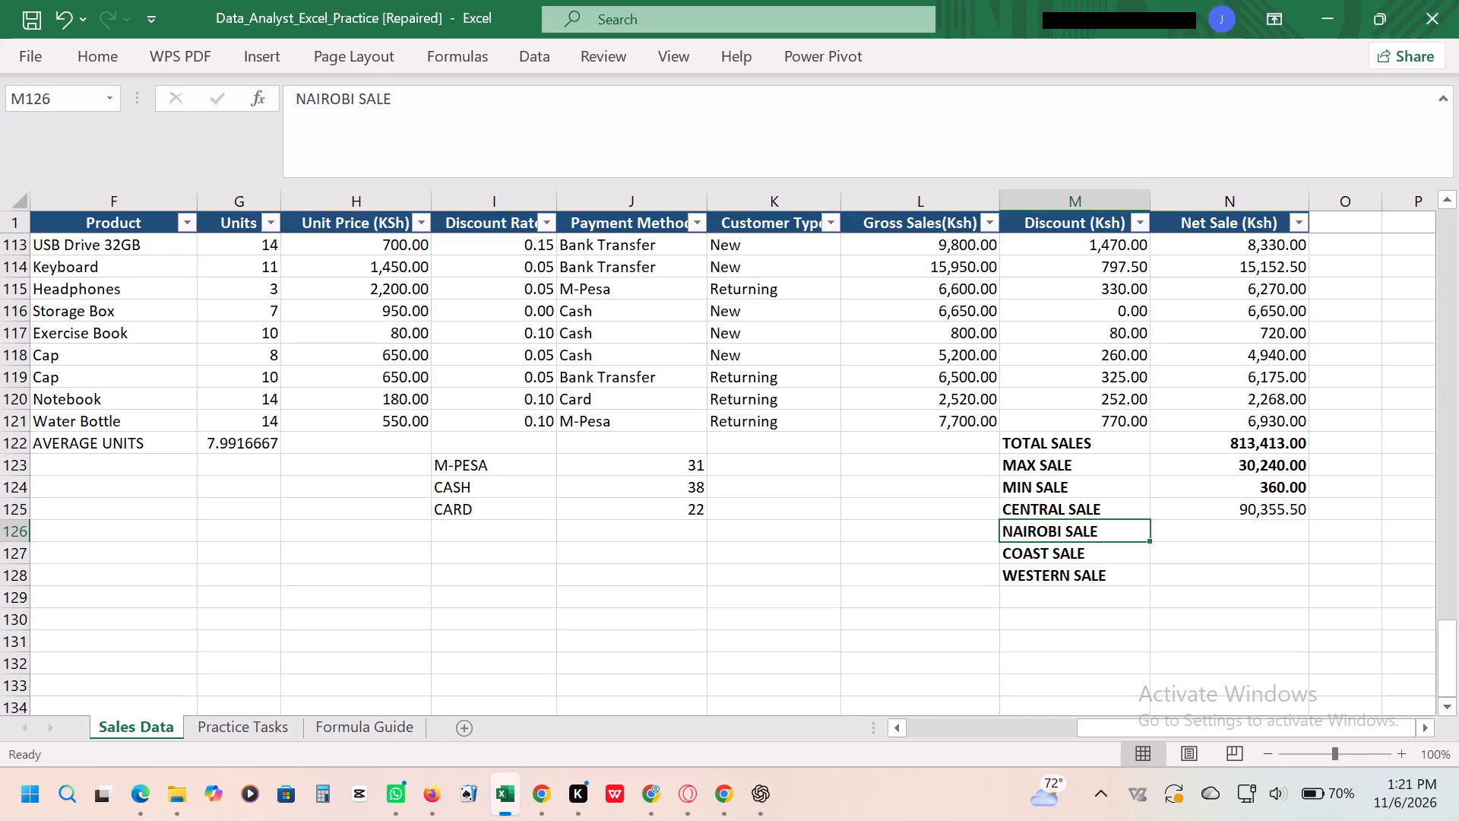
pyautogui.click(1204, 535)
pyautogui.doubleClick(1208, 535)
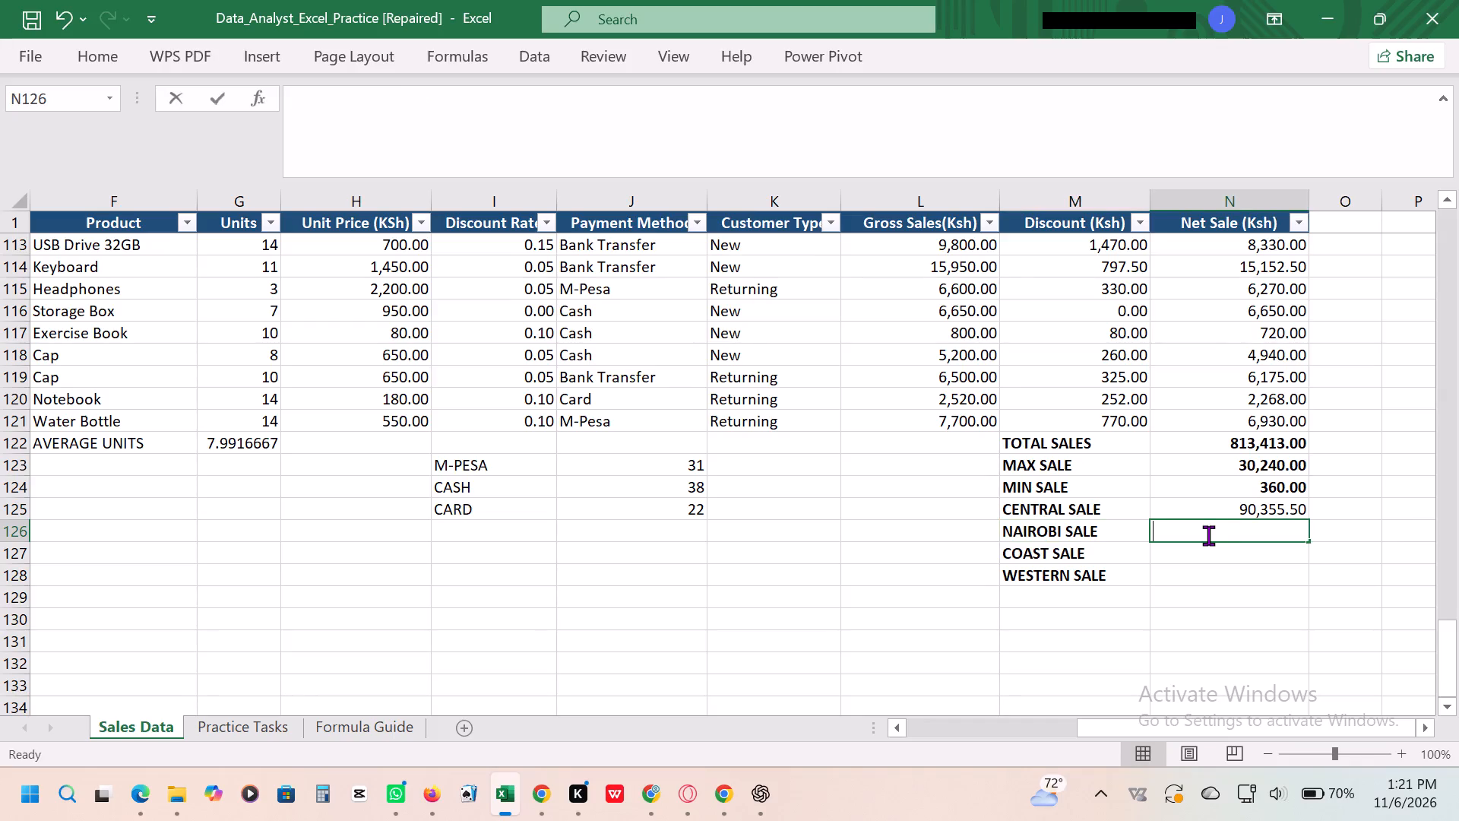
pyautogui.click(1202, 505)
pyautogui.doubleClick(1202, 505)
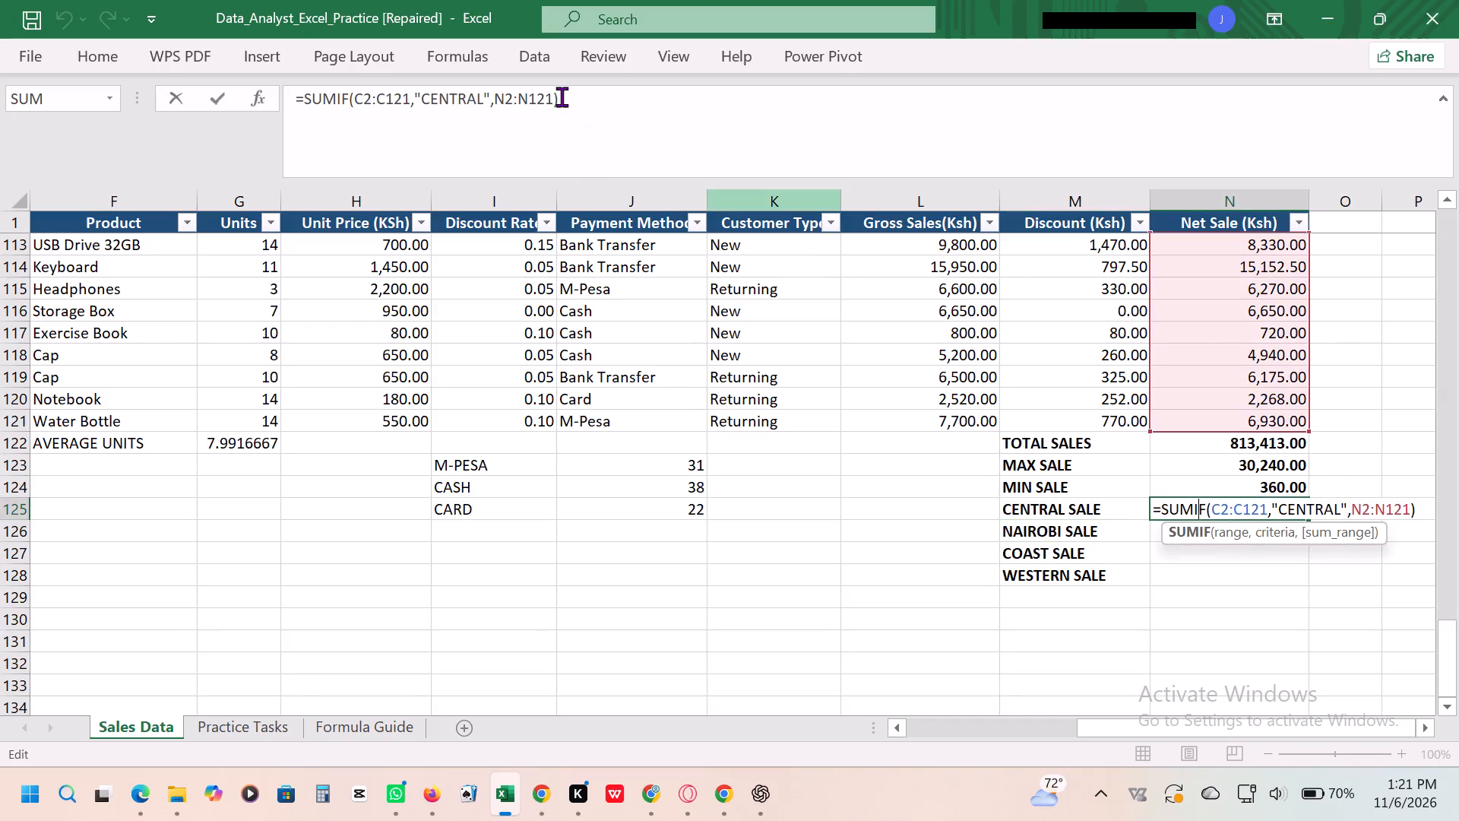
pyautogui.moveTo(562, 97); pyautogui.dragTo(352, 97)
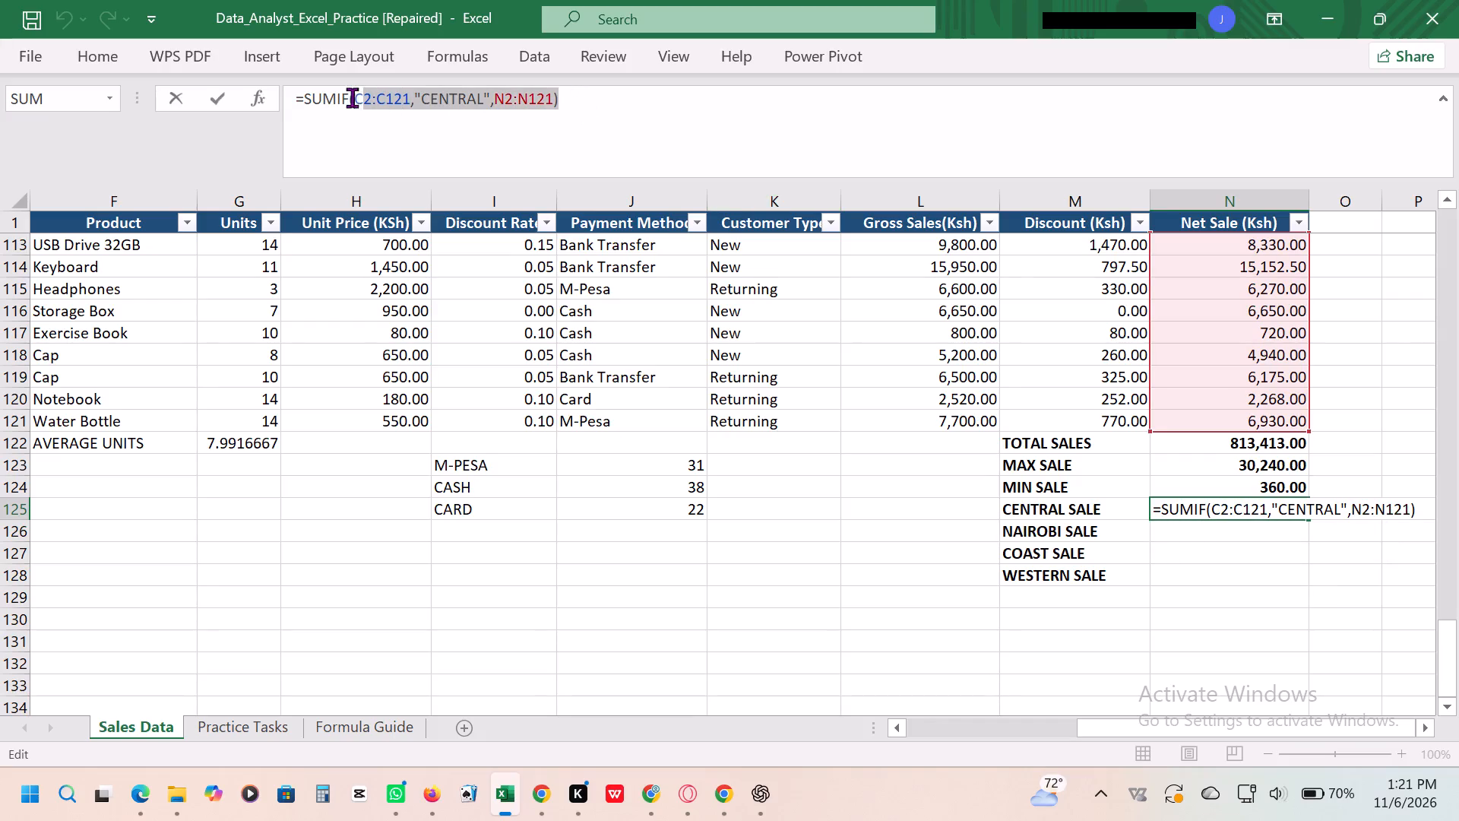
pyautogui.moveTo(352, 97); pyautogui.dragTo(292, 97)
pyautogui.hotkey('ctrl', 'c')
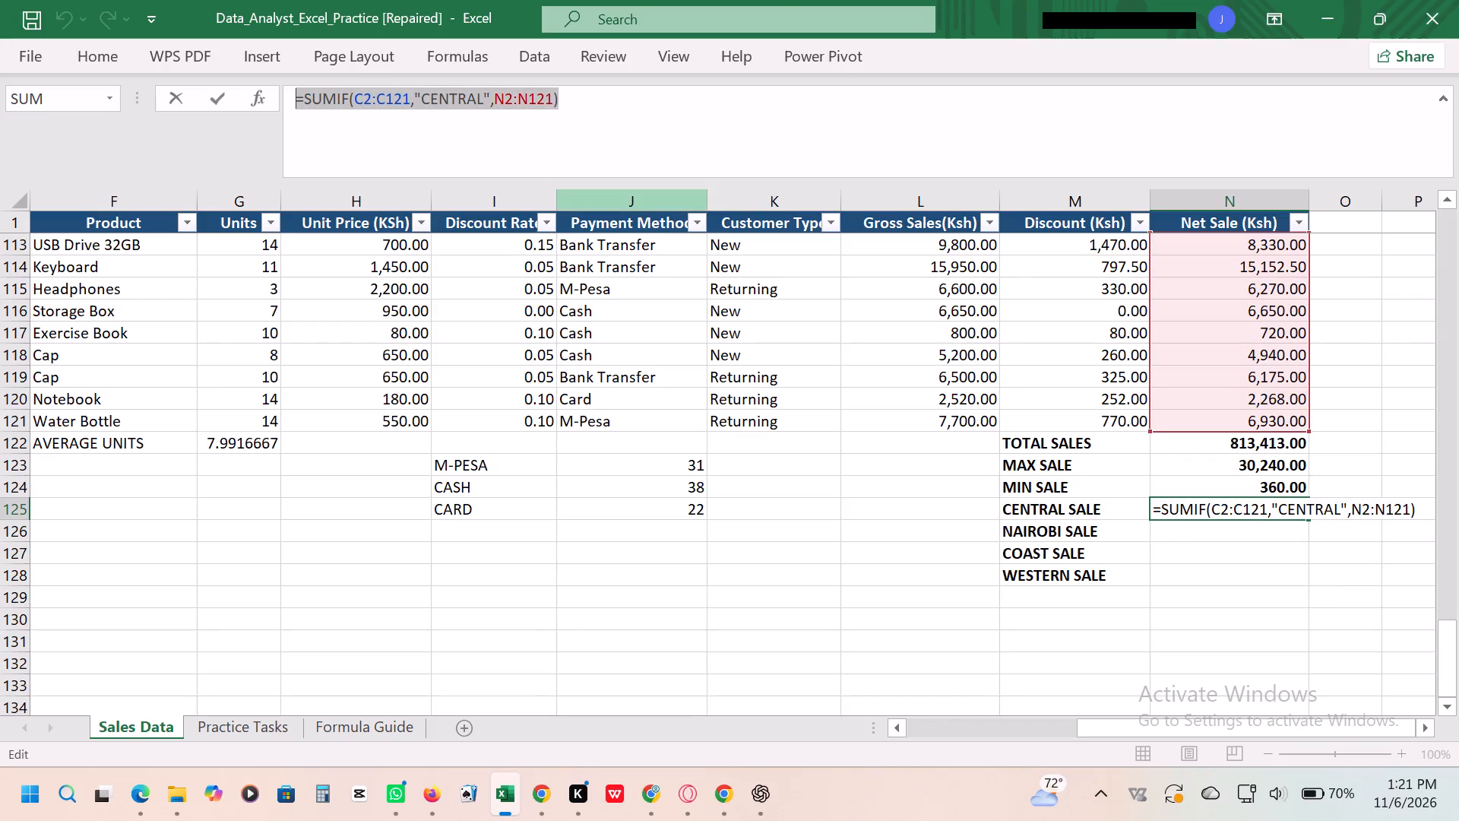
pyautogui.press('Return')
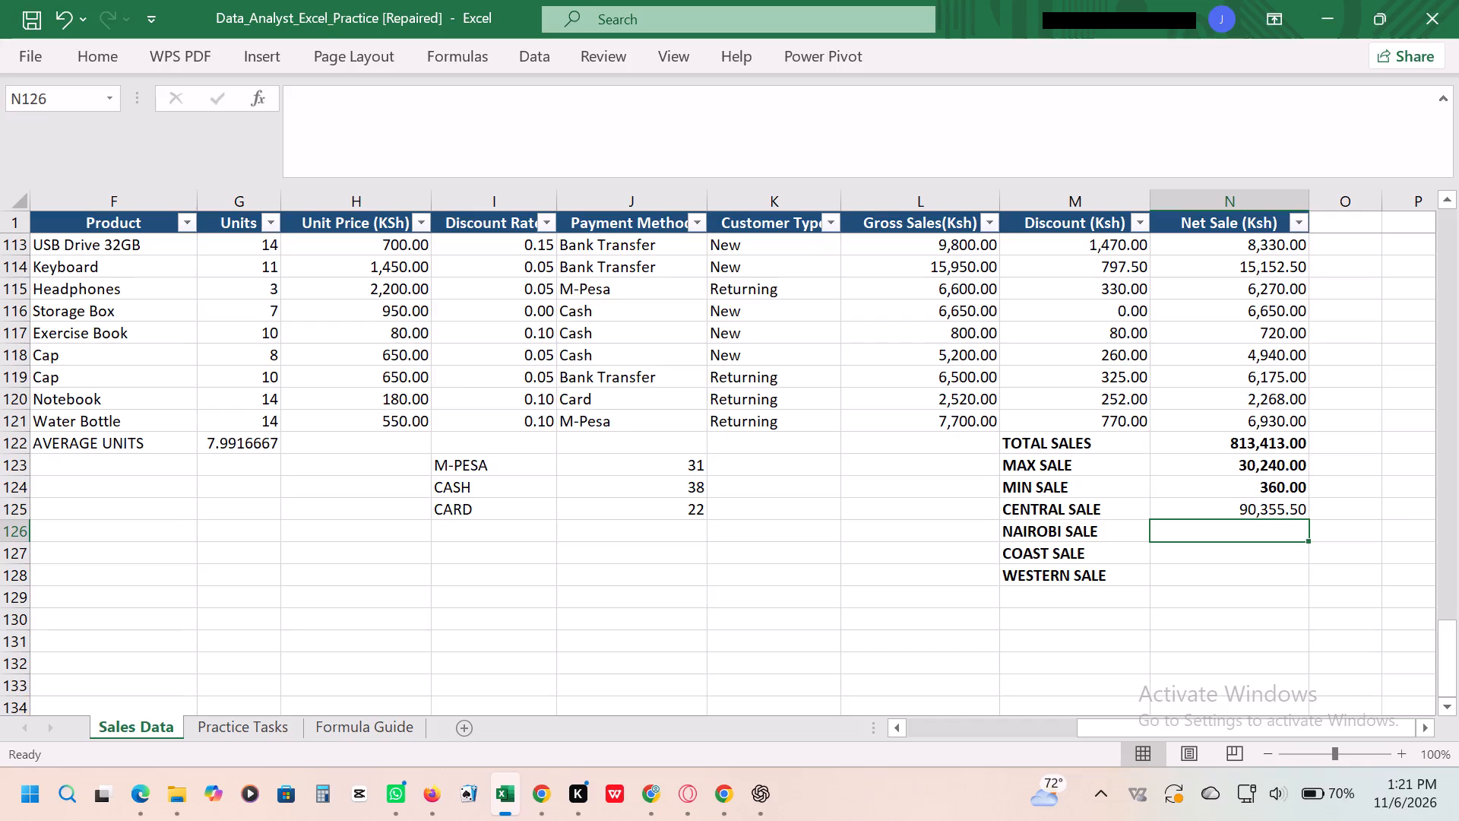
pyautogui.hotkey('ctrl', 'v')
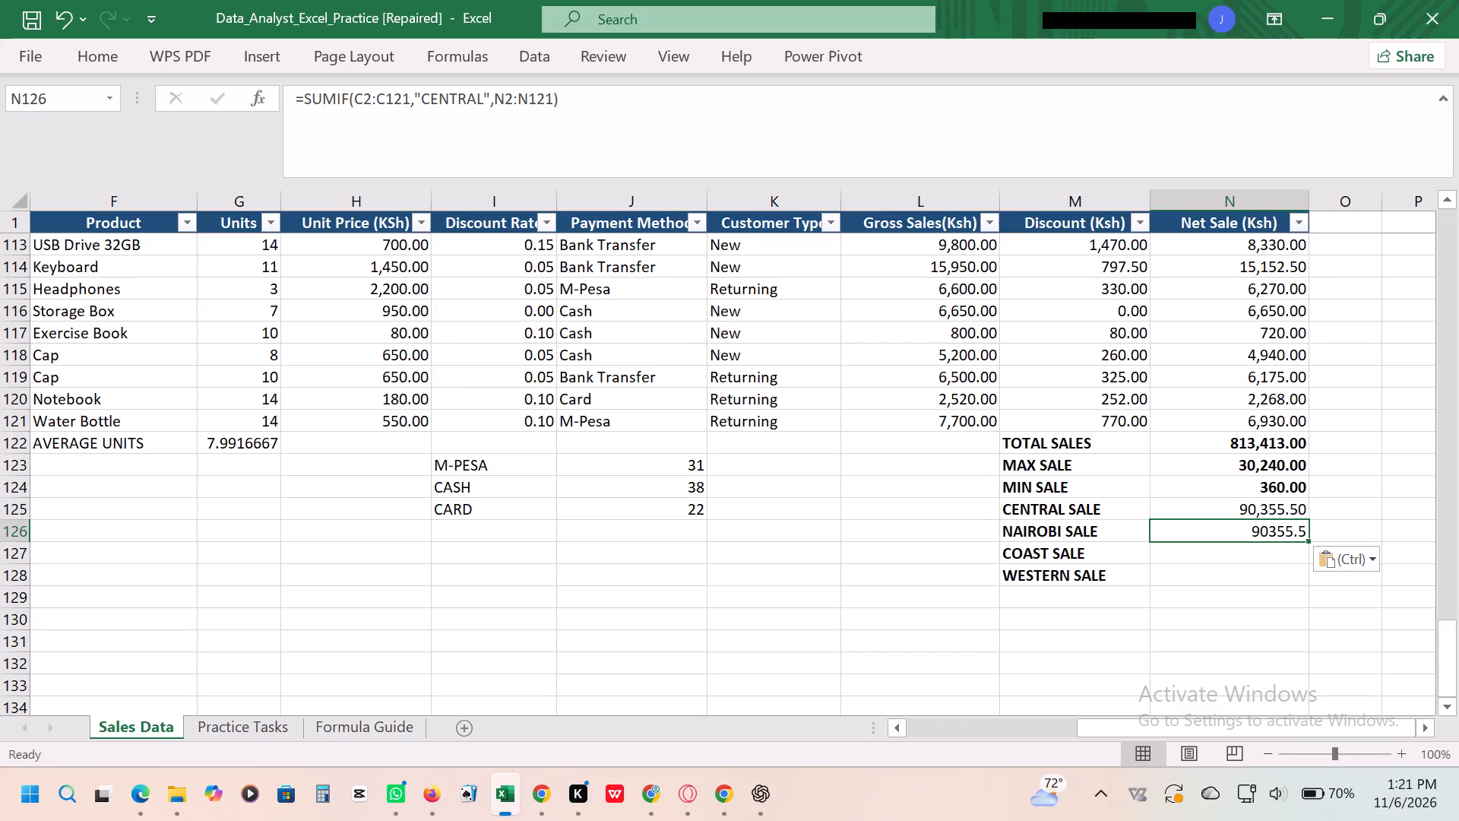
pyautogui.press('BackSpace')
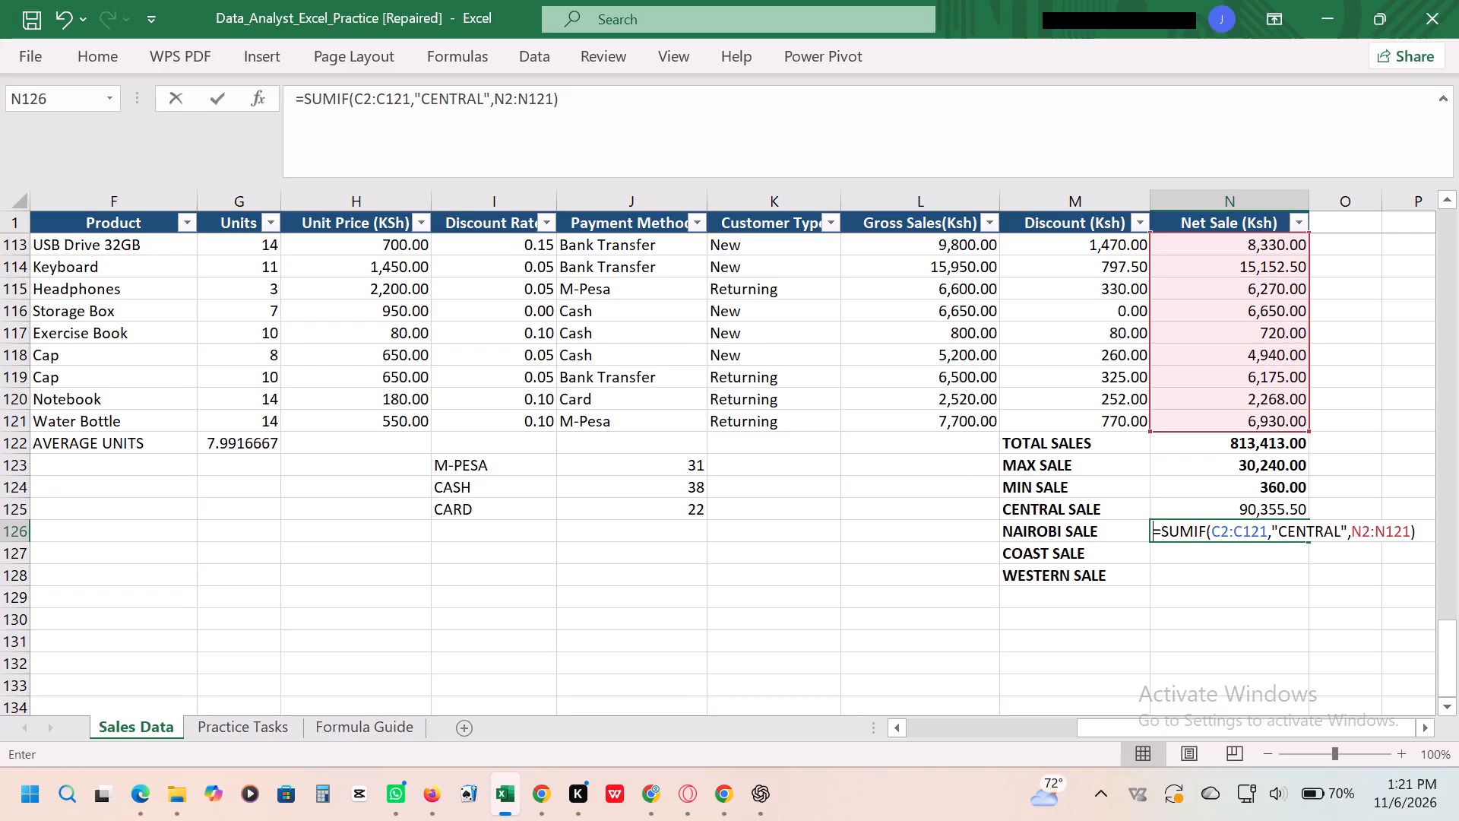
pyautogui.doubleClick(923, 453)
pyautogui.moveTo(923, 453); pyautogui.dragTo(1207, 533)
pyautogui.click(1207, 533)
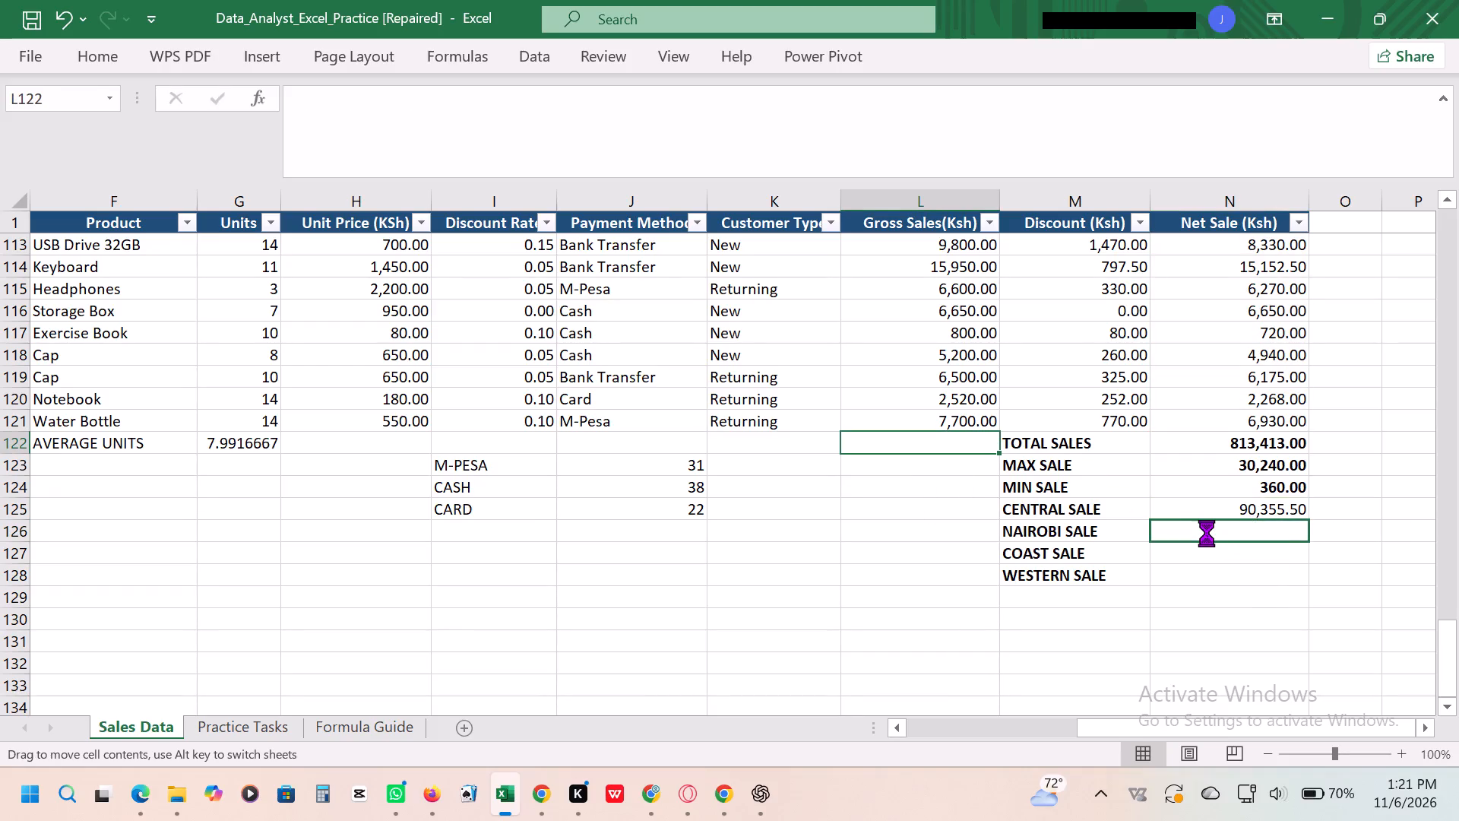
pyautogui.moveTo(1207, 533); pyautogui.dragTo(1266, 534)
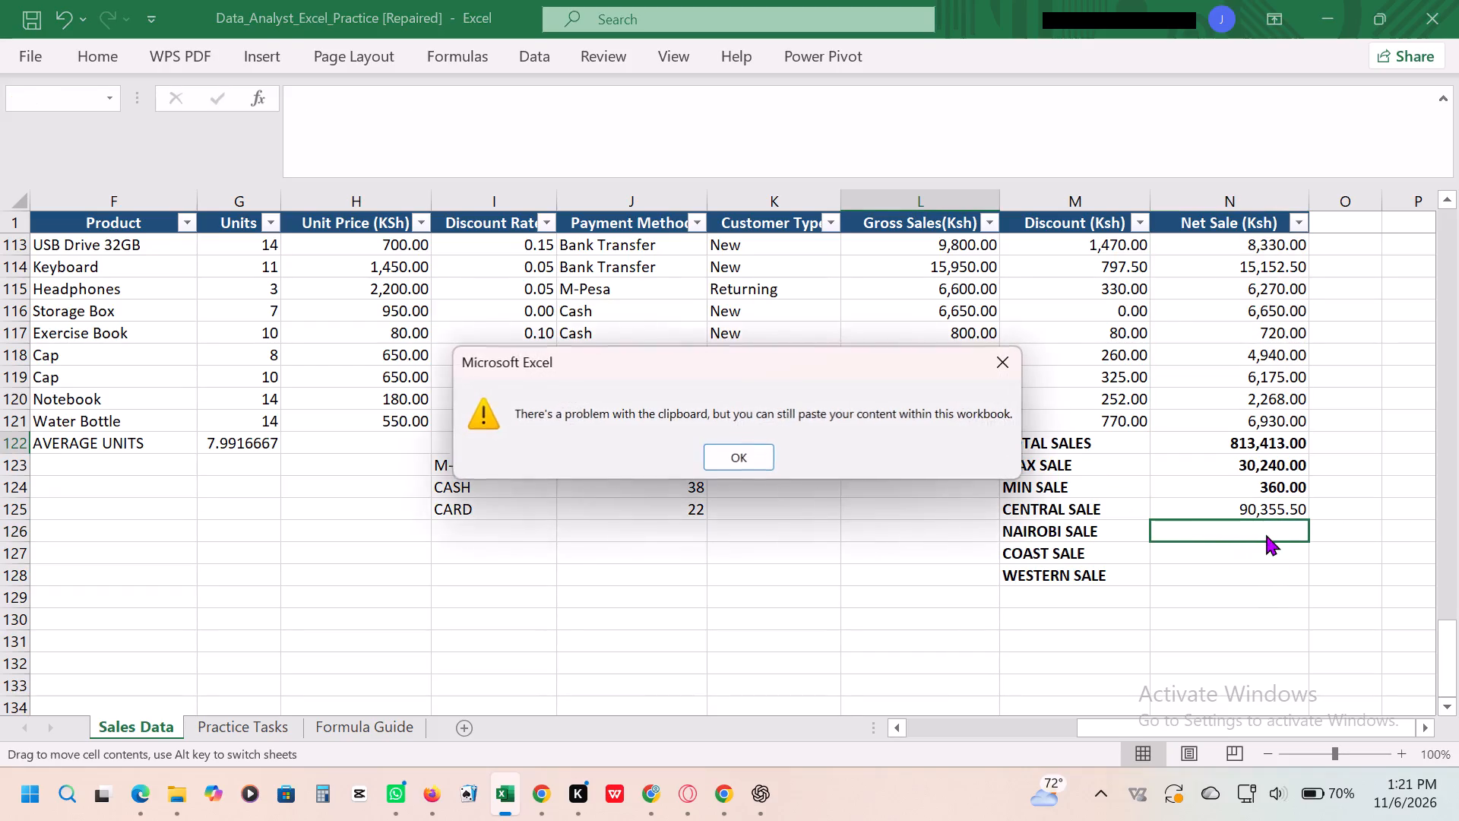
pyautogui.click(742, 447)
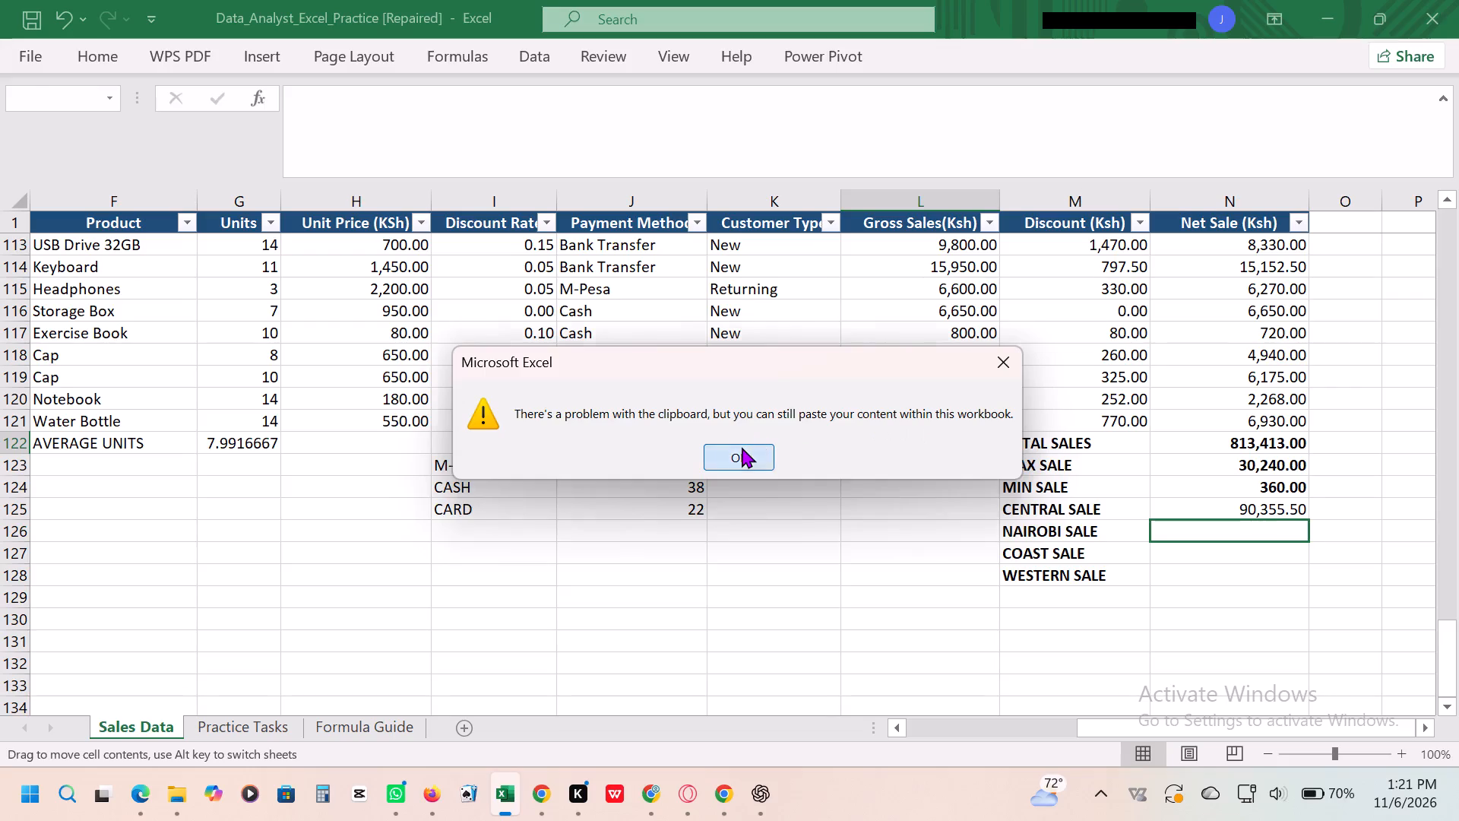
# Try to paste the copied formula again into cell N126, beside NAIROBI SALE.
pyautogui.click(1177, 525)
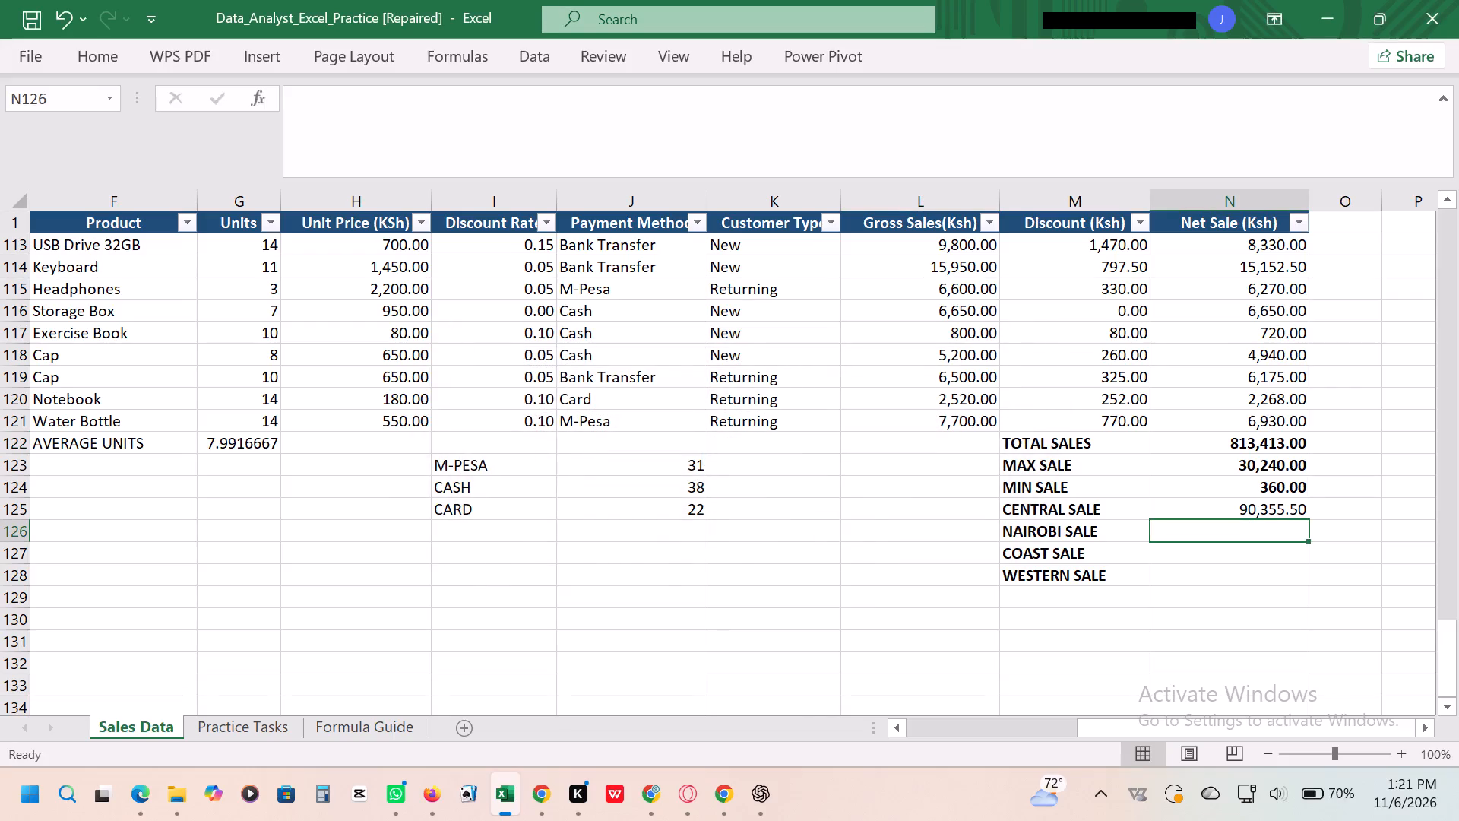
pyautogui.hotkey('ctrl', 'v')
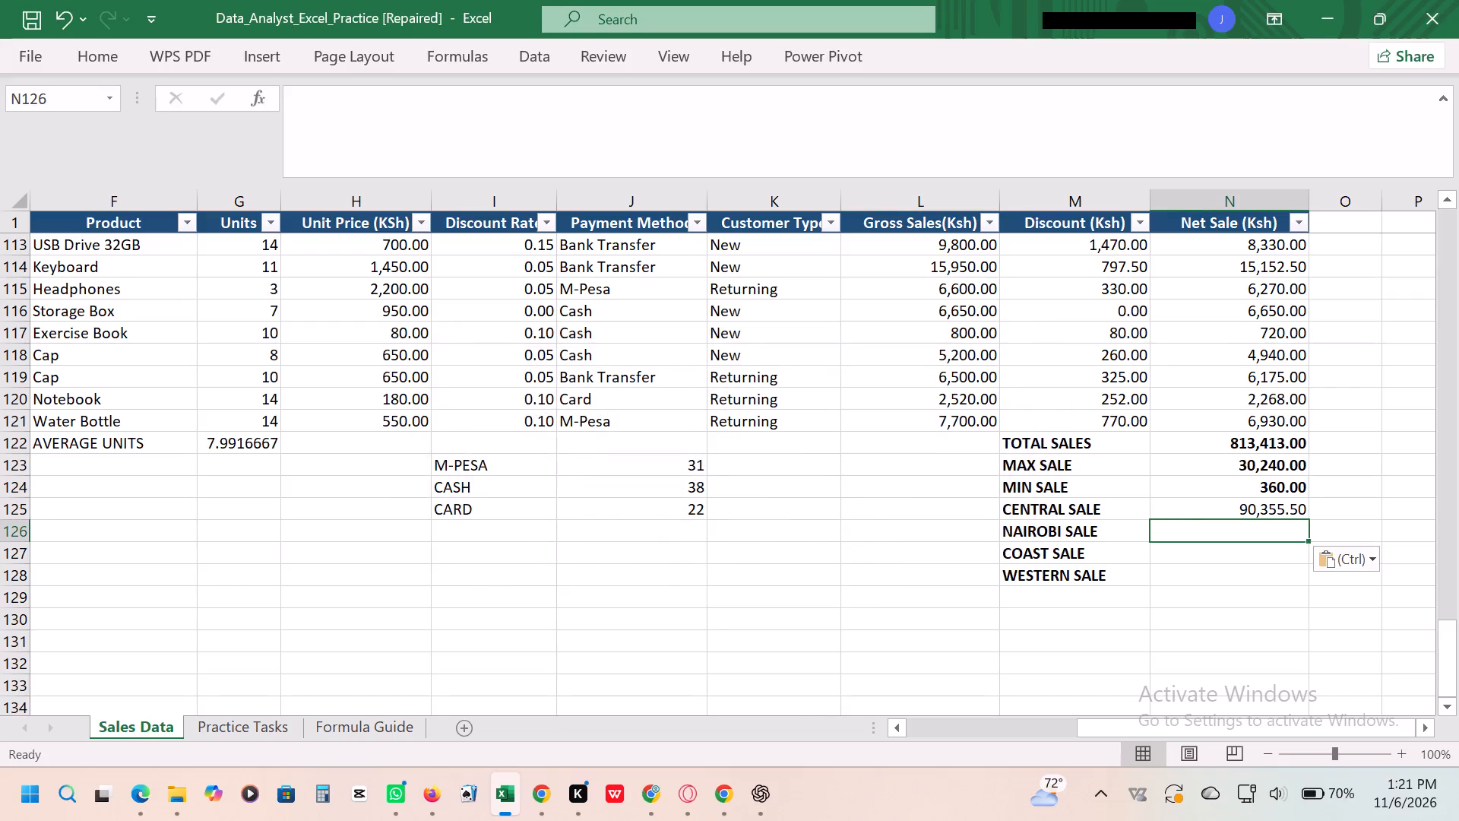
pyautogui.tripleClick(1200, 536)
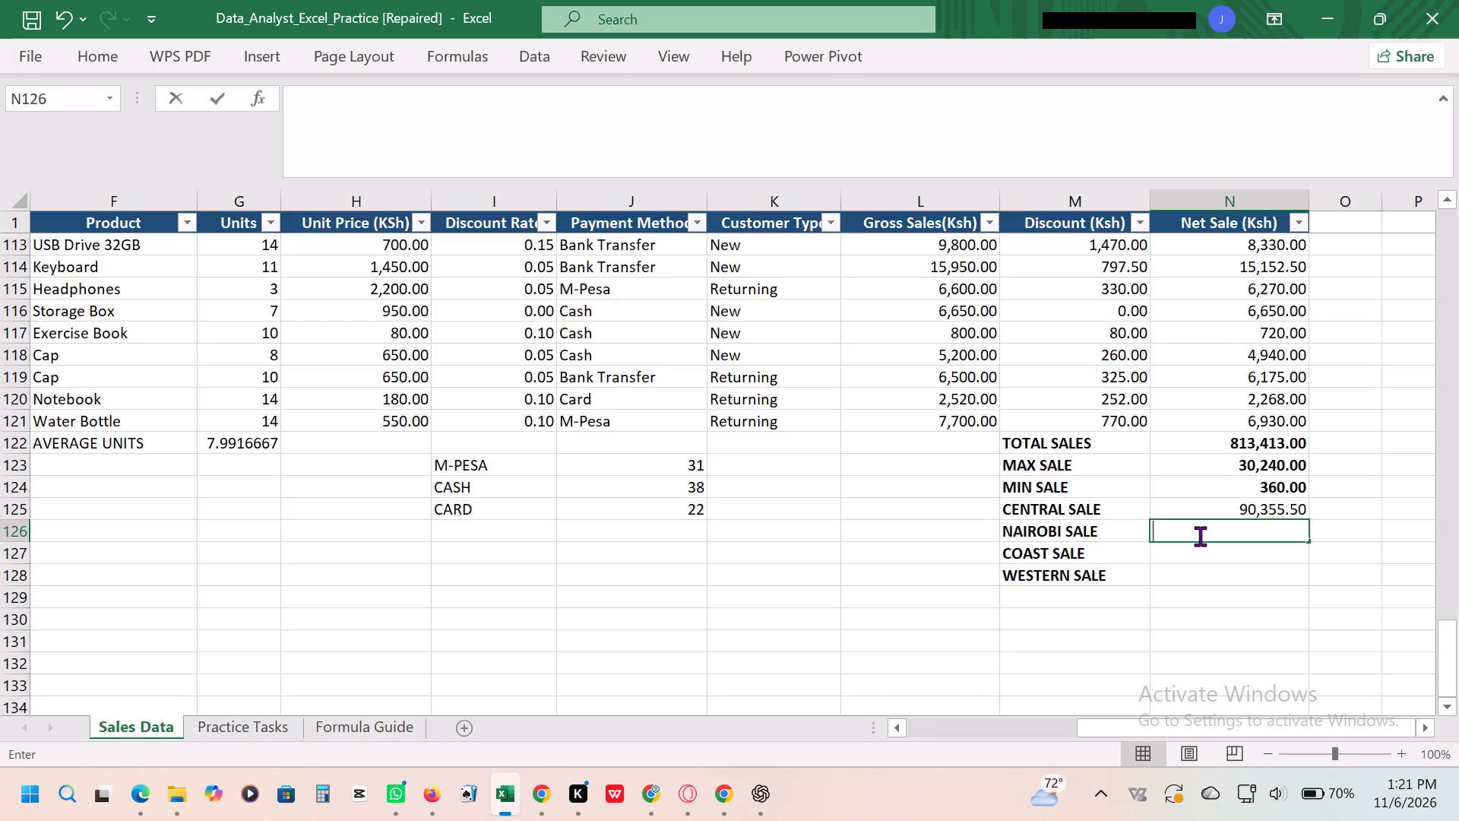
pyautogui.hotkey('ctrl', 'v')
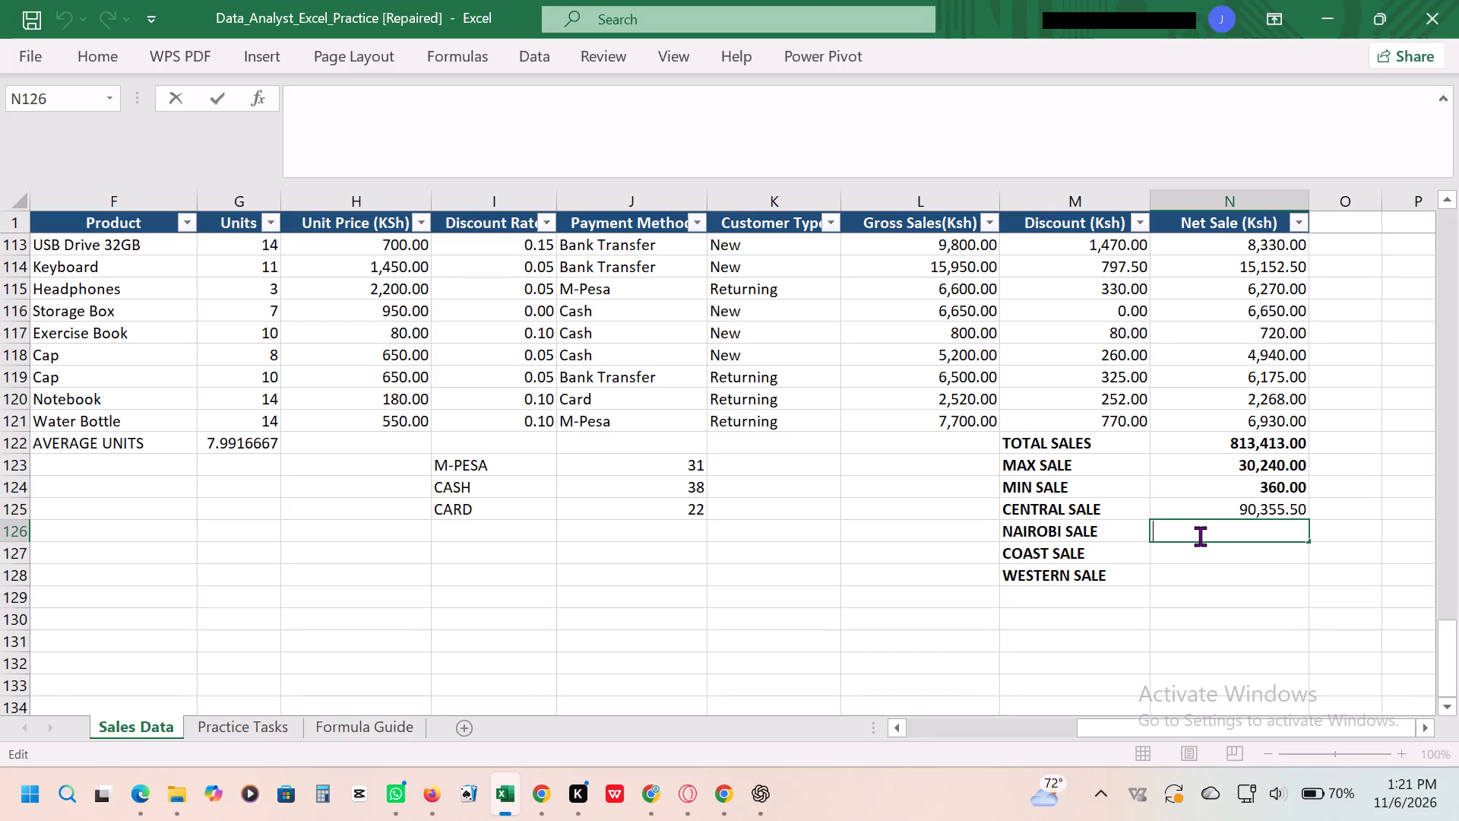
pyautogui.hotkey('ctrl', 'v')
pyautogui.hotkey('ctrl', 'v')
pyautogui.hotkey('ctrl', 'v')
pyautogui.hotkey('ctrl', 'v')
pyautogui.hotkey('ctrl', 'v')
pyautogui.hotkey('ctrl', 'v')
# Start a SUMIF formula in cell N126, beside NAIROBI SALE.
pyautogui.click(1189, 528)
pyautogui.press('=')
pyautogui.write('SUM')
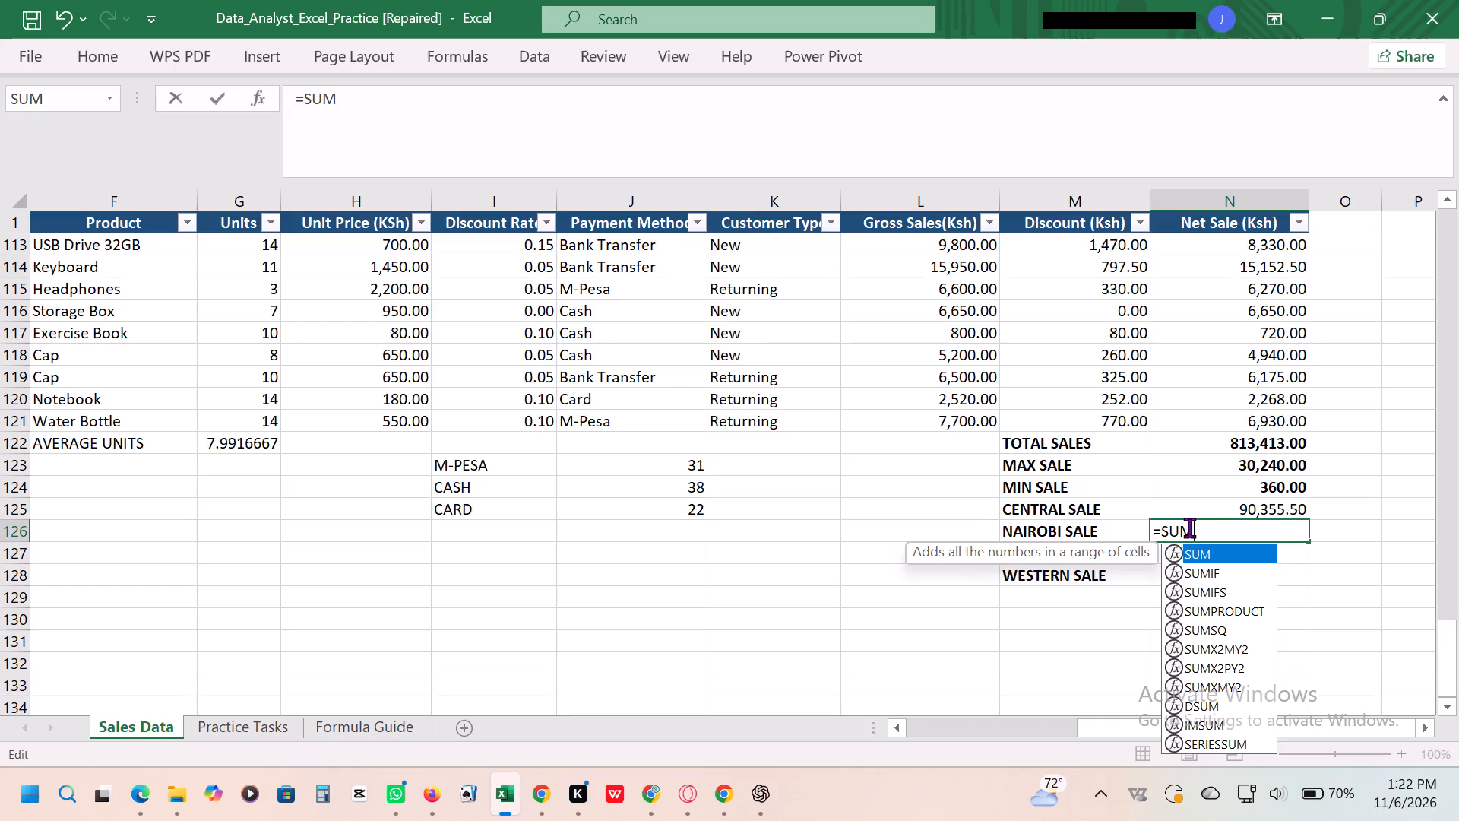
pyautogui.write('IF')
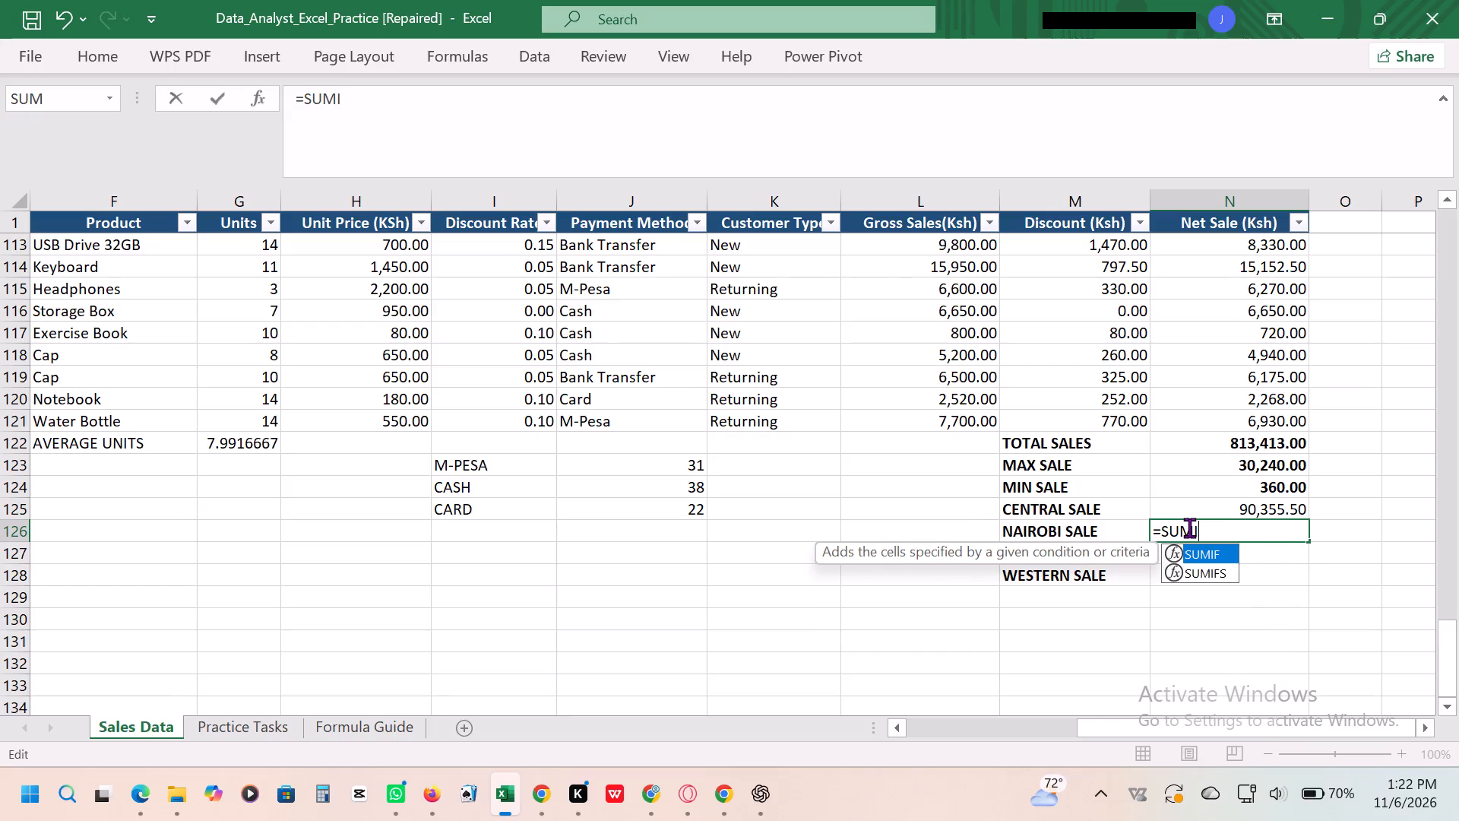
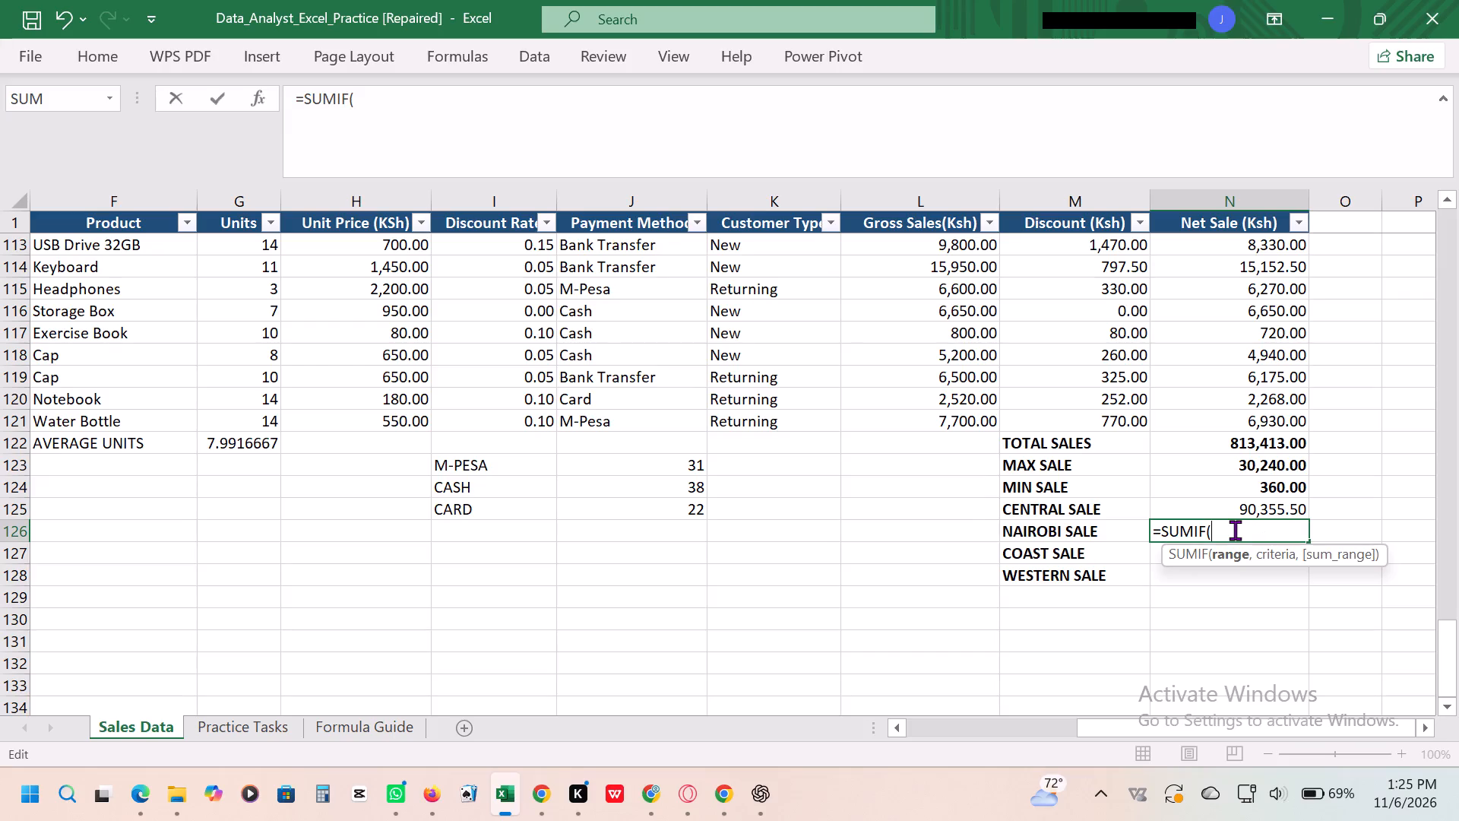
# Complete the NAIROBI SALE formula in cell N126 as =SUMIF(N2:N121,"NAIROBI").
pyautogui.doubleClick(1245, 506)
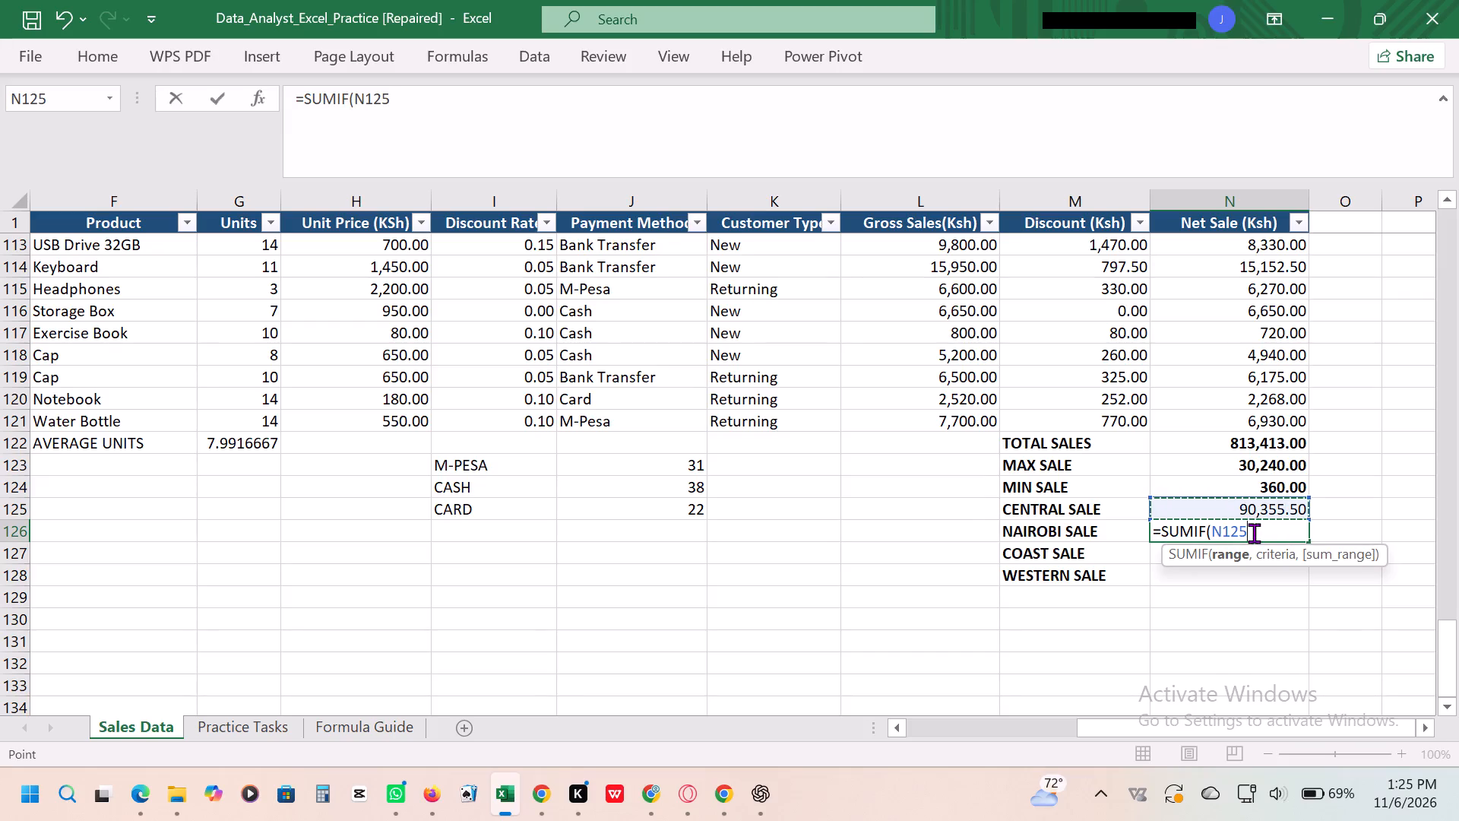
pyautogui.press('BackSpace')
pyautogui.press('BackSpace')
pyautogui.press('BackSpace')
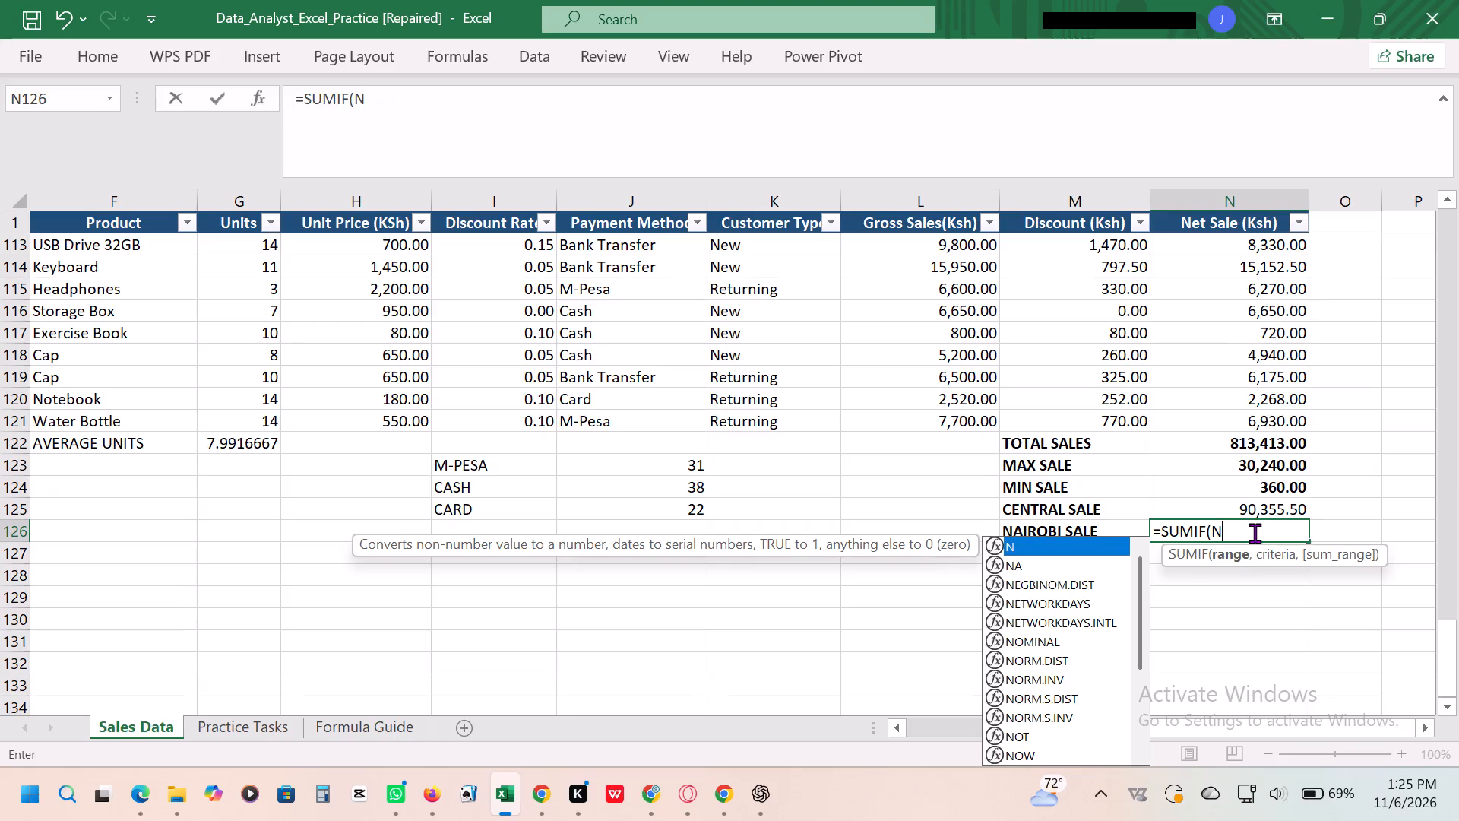
pyautogui.press('2')
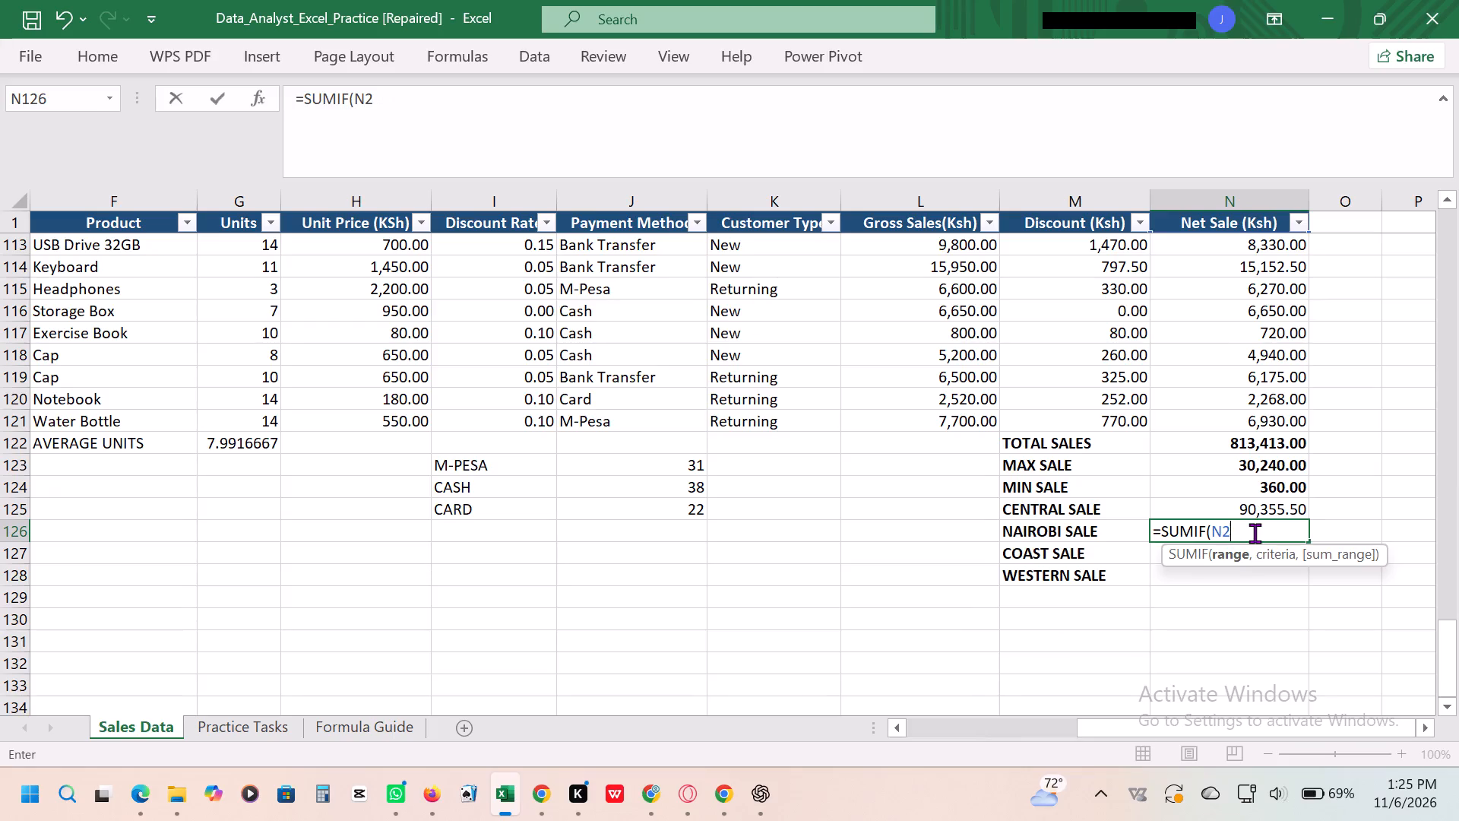
pyautogui.hotkey('shift', ':')
pyautogui.press('n')
pyautogui.write('12')
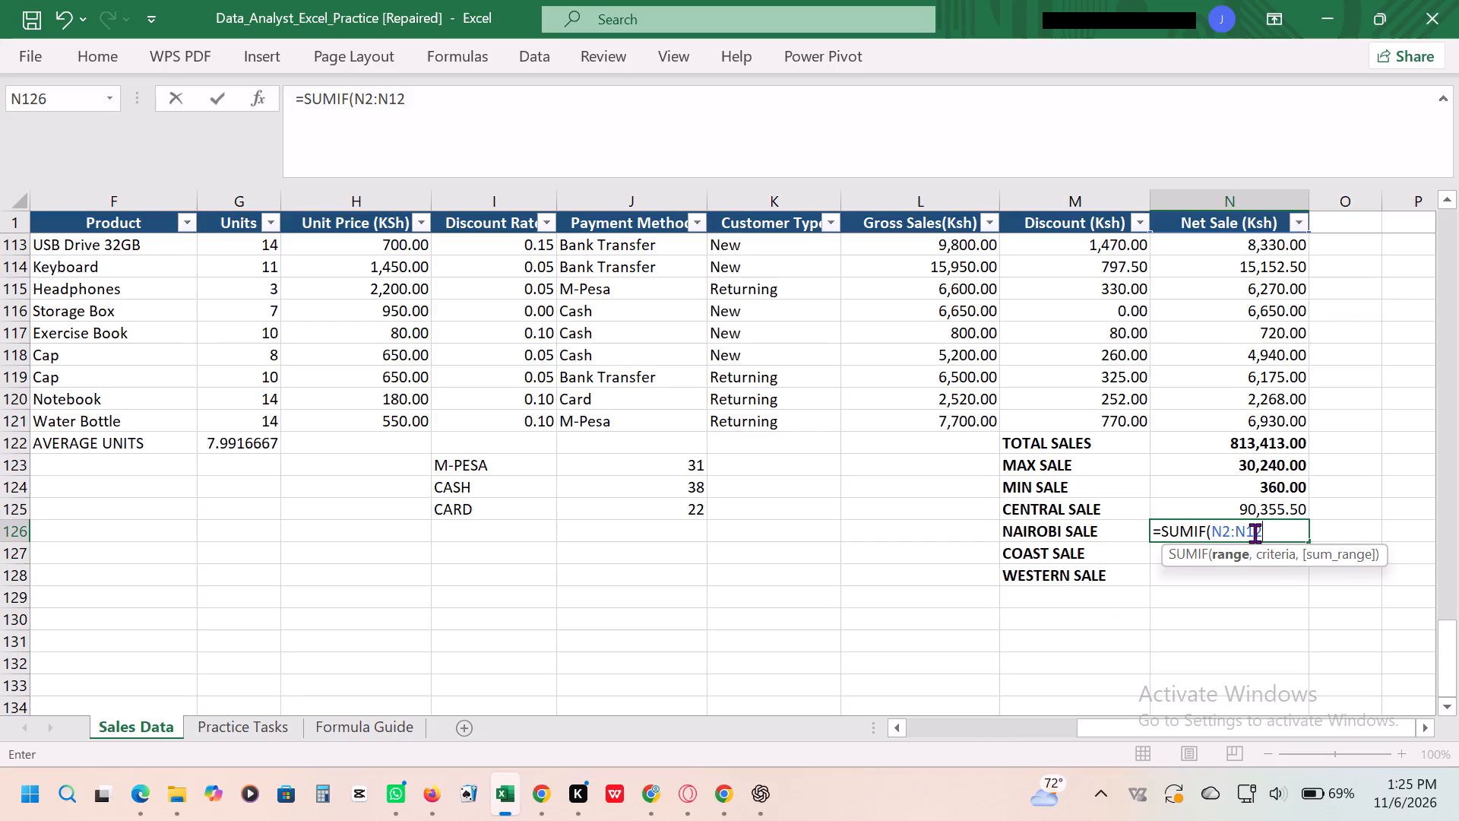
pyautogui.press('1')
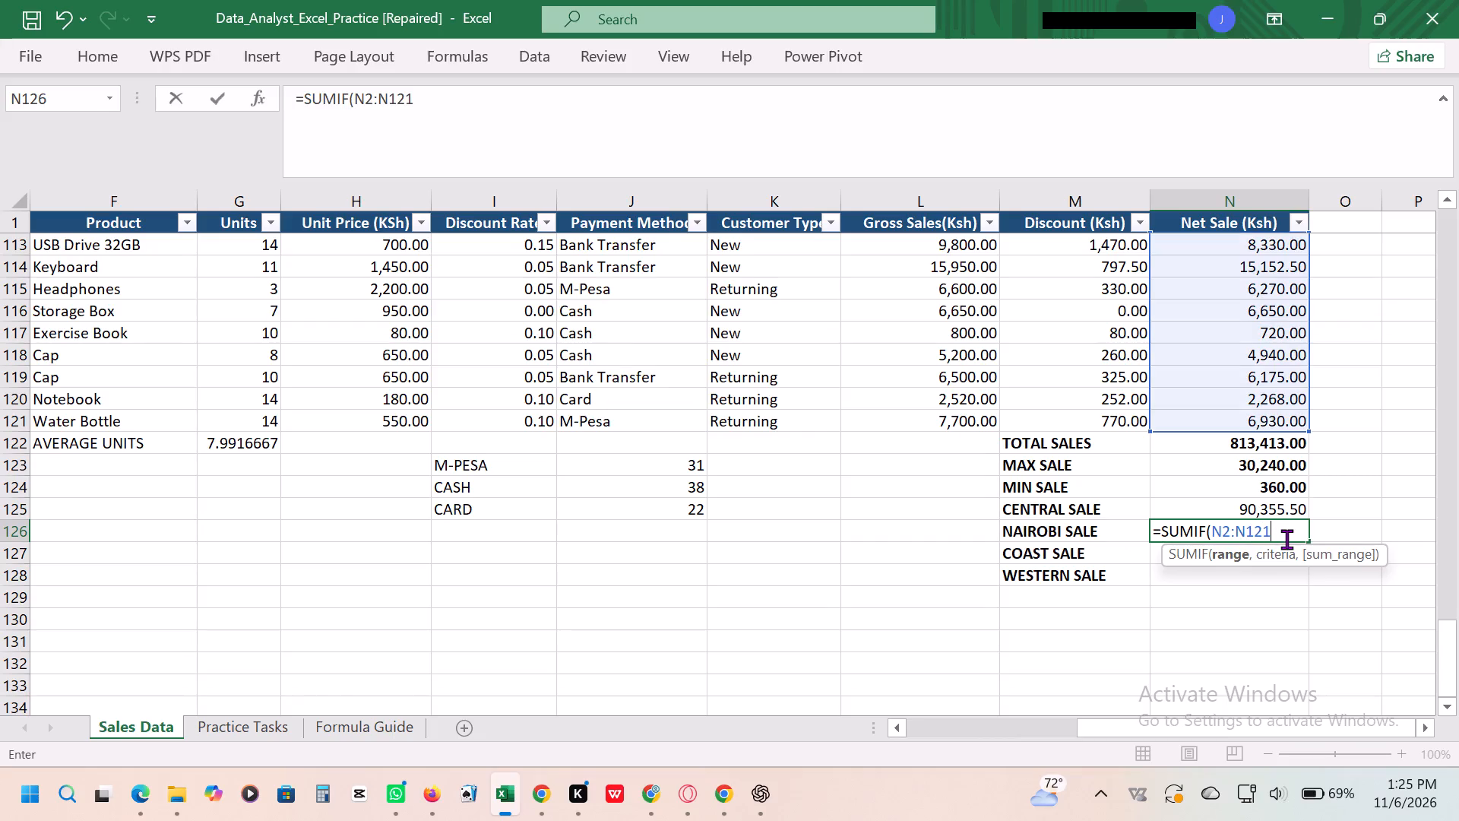
pyautogui.press(',')
pyautogui.hotkey('shift', '"')
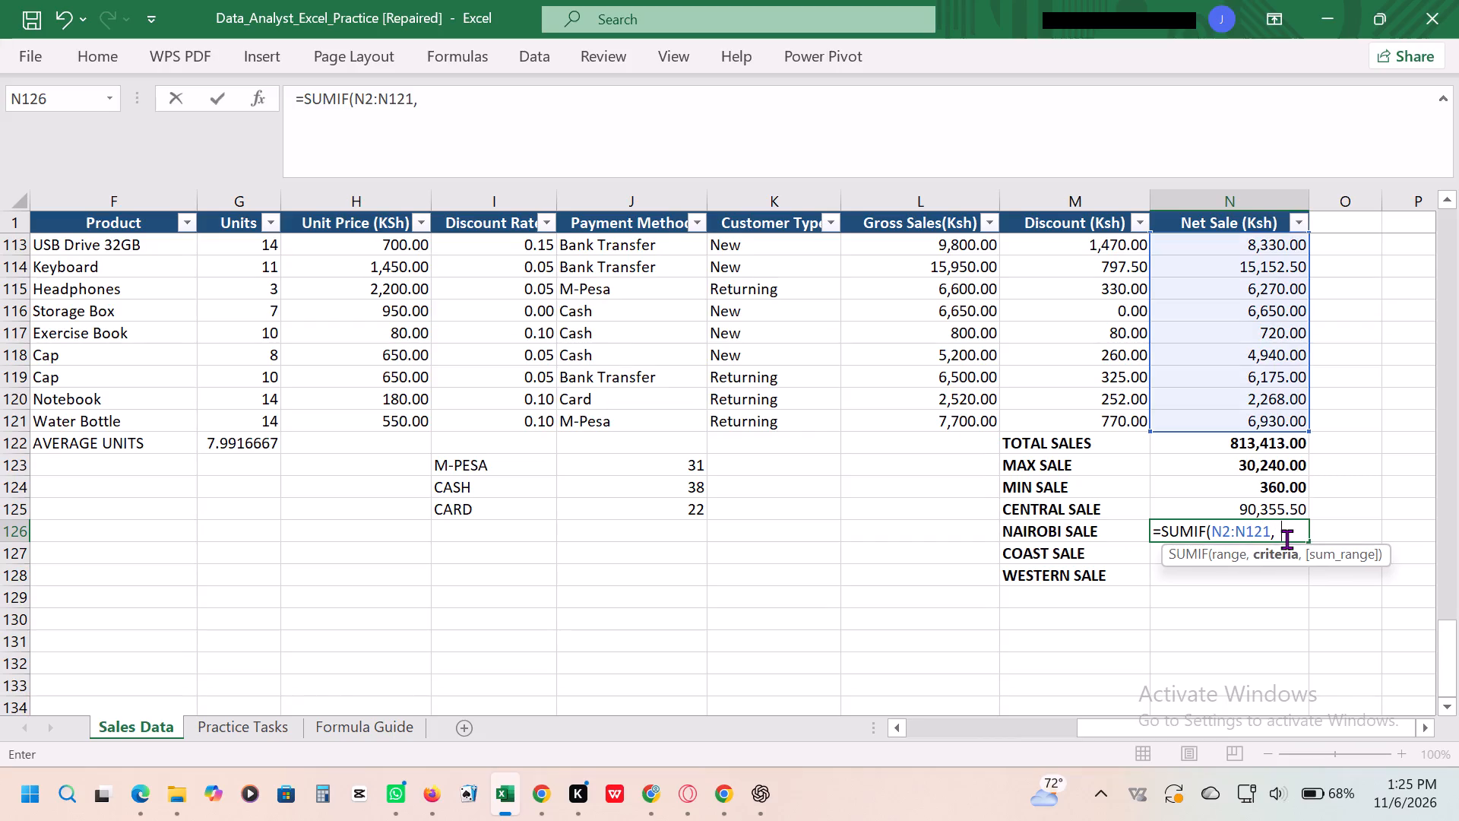
pyautogui.write('NAI')
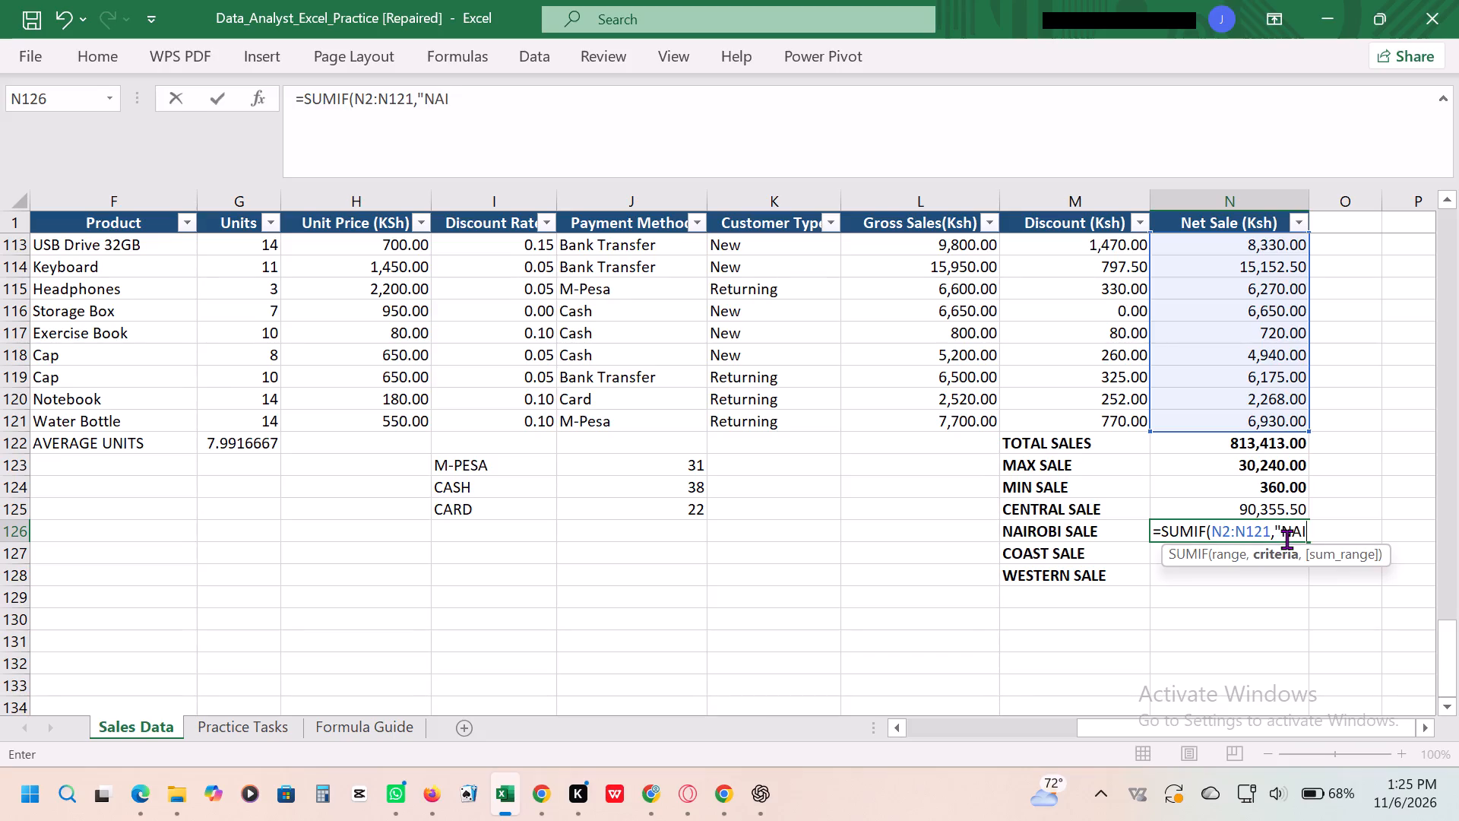
pyautogui.write('ROBI')
pyautogui.hotkey('shift', '"')
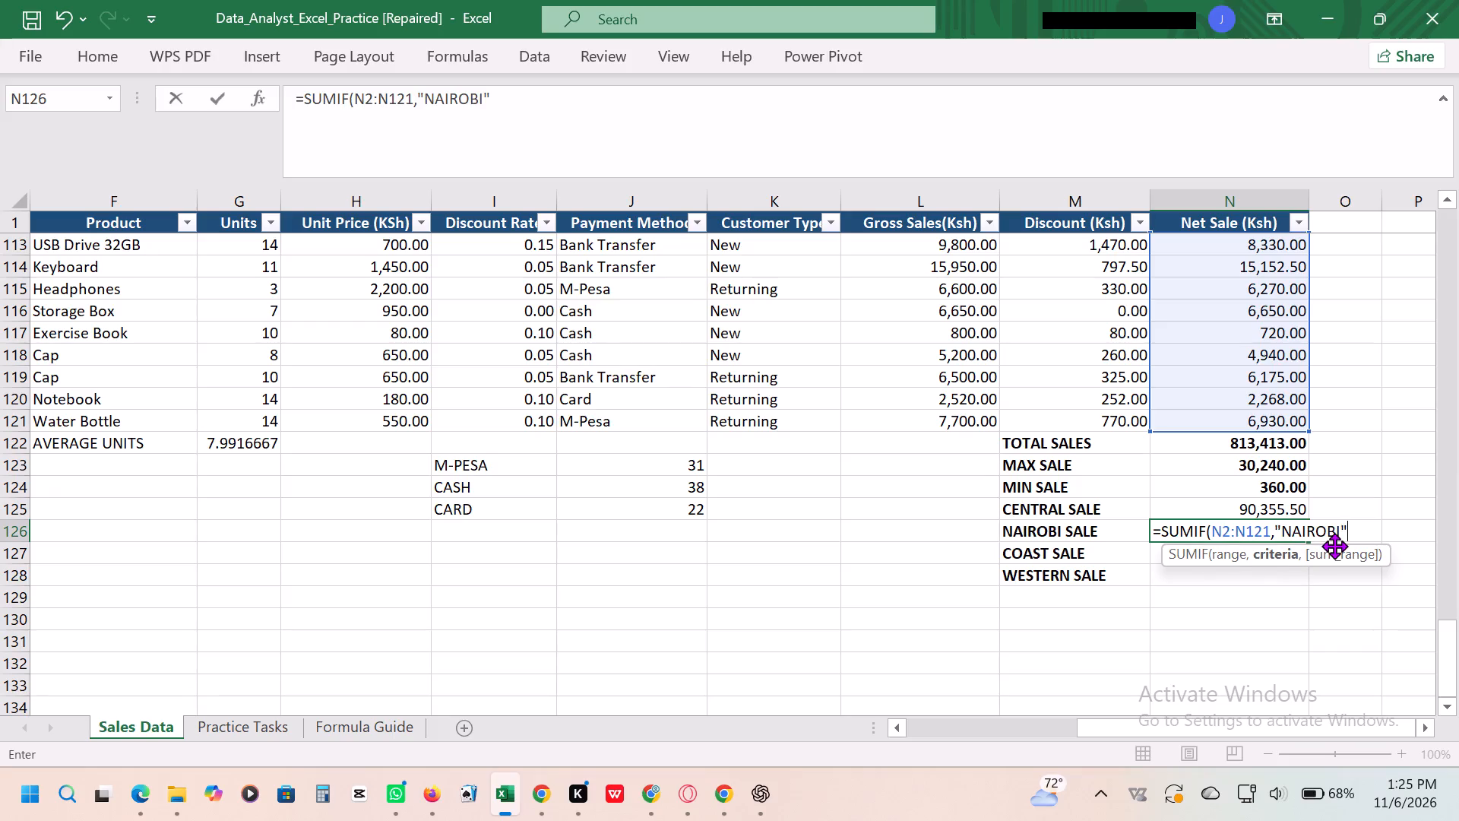
pyautogui.hotkey('shift', ')')
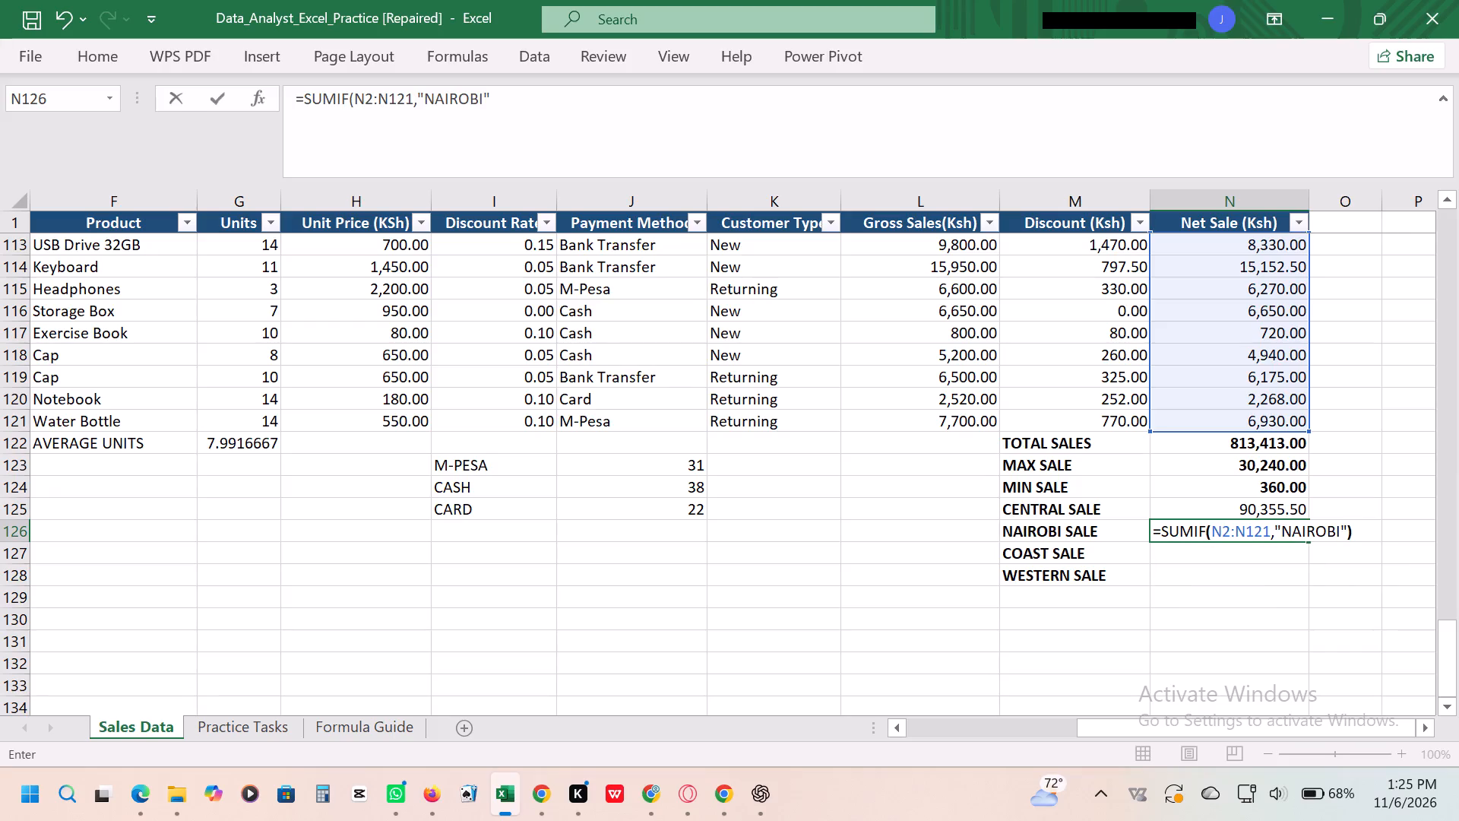
pyautogui.press('Return')
# Change the criteria range of the NAIROBI SALE formula in N126 to the Region column, giving =SUMIF(C2:C121,"NAIROBI").
pyautogui.doubleClick(1239, 531)
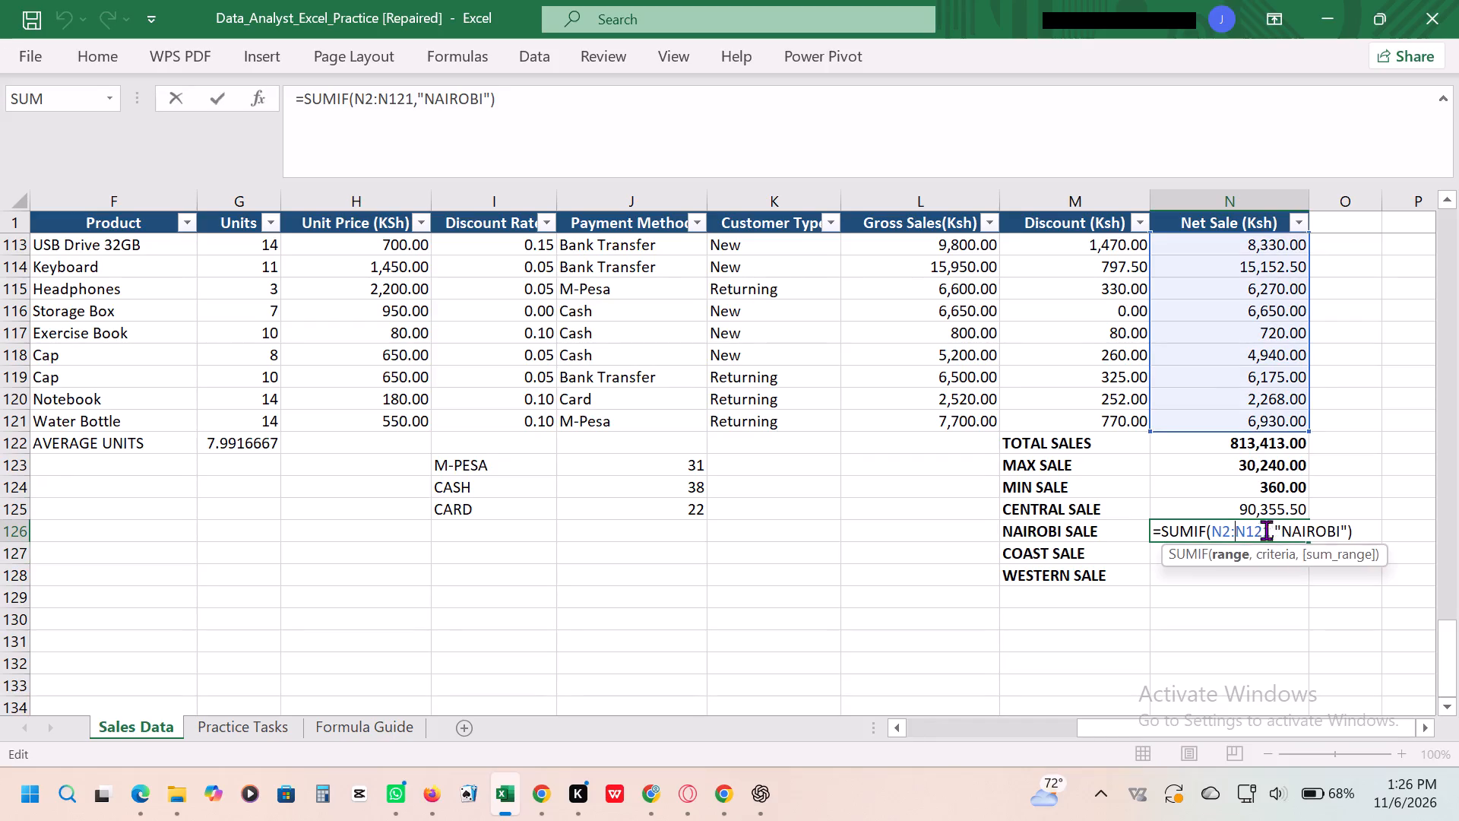
pyautogui.click(1350, 531)
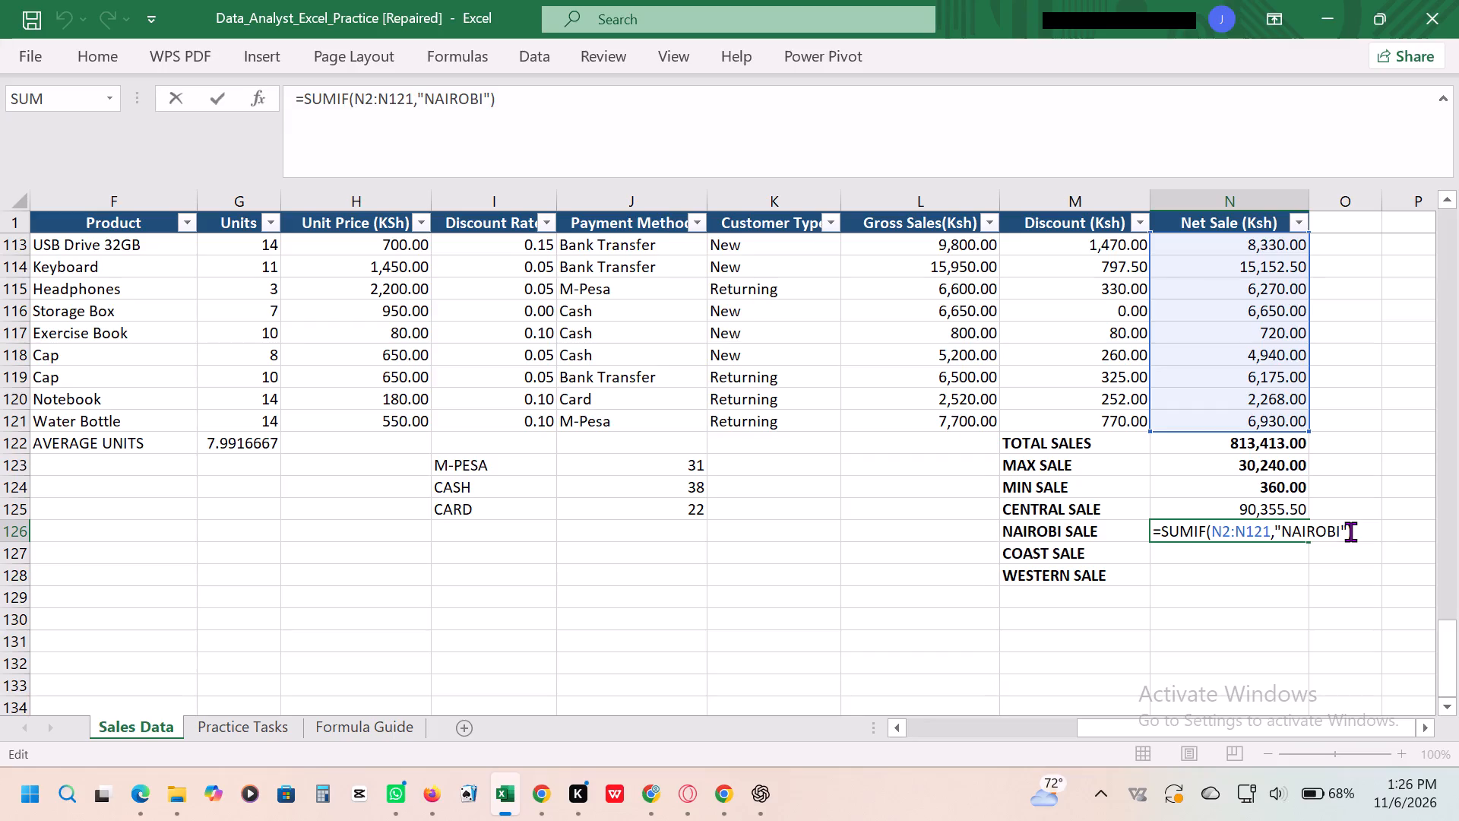
pyautogui.hscroll(2, 869, 460)
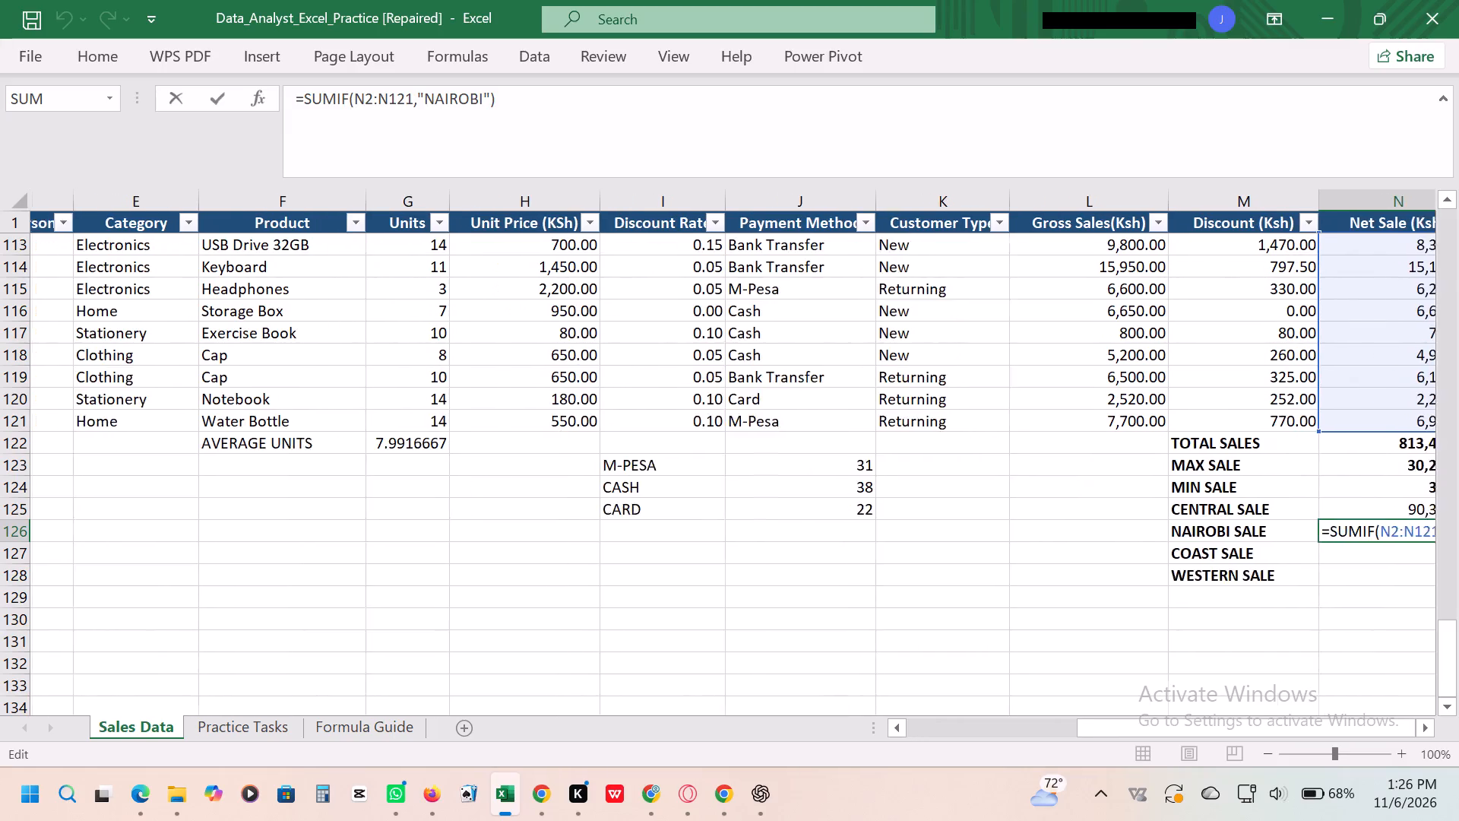
pyautogui.hscroll(8, 869, 460)
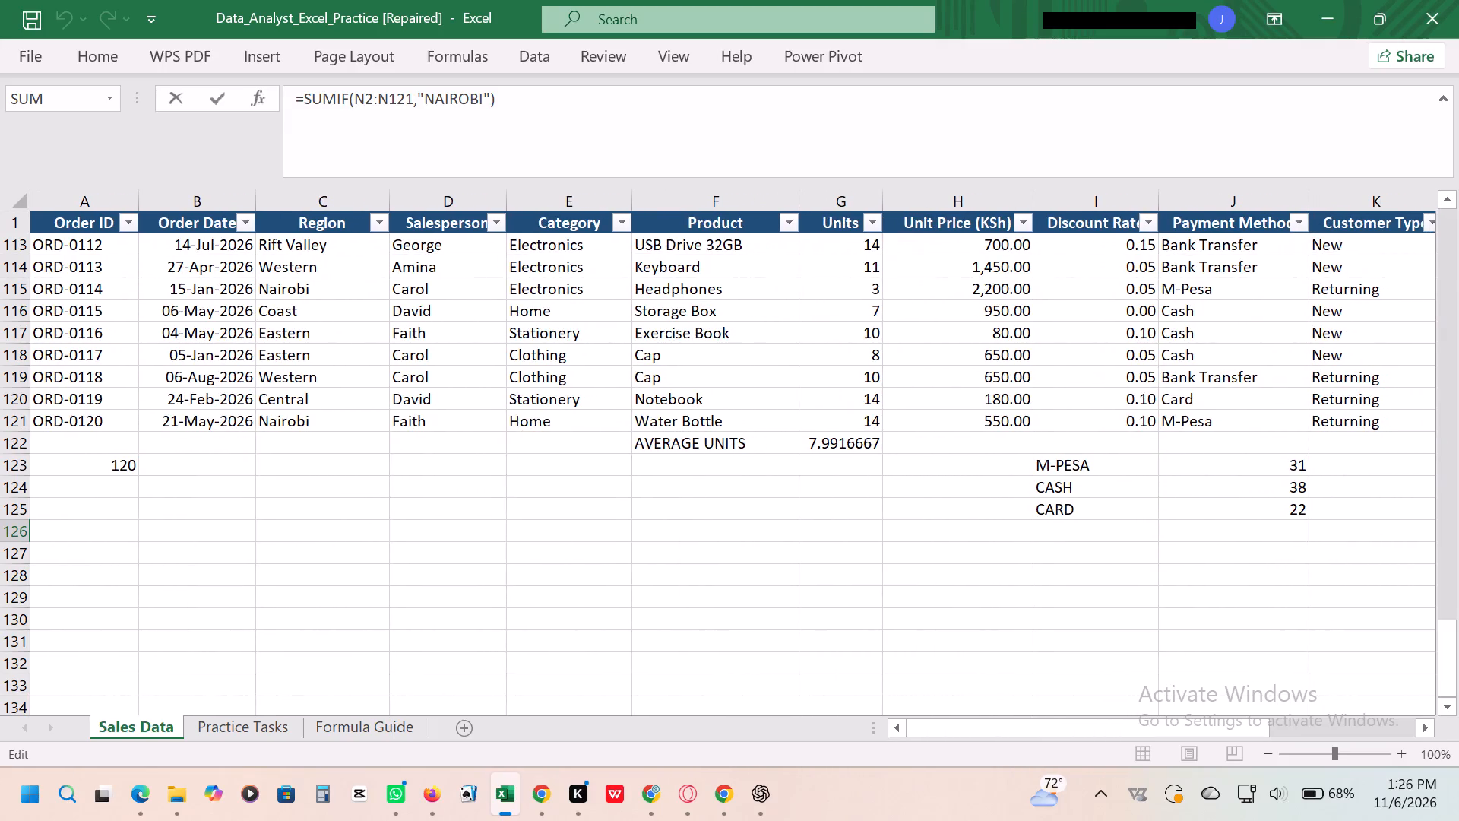
pyautogui.hscroll(-2, 869, 460)
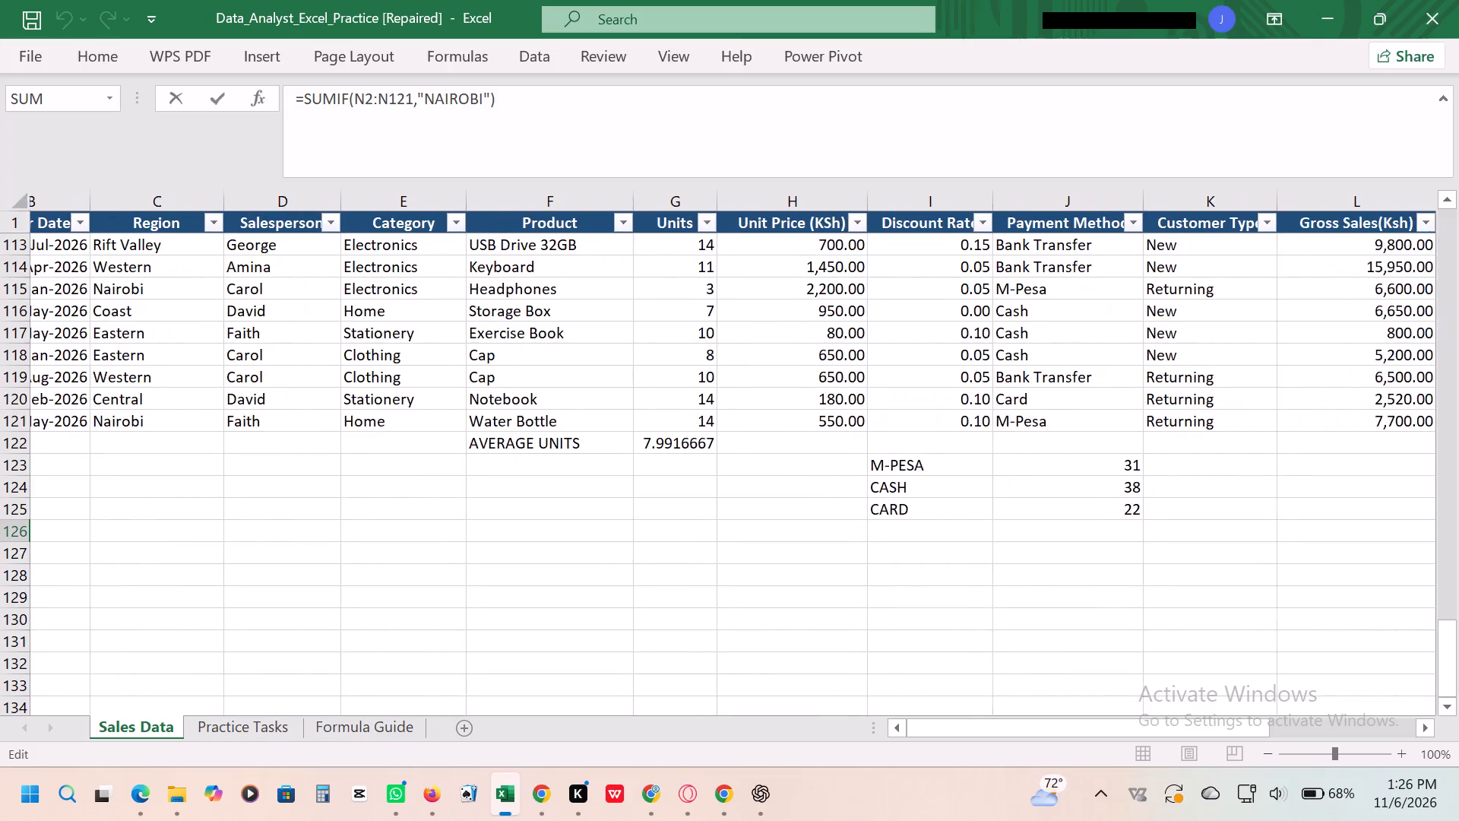
pyautogui.hscroll(-4, 869, 460)
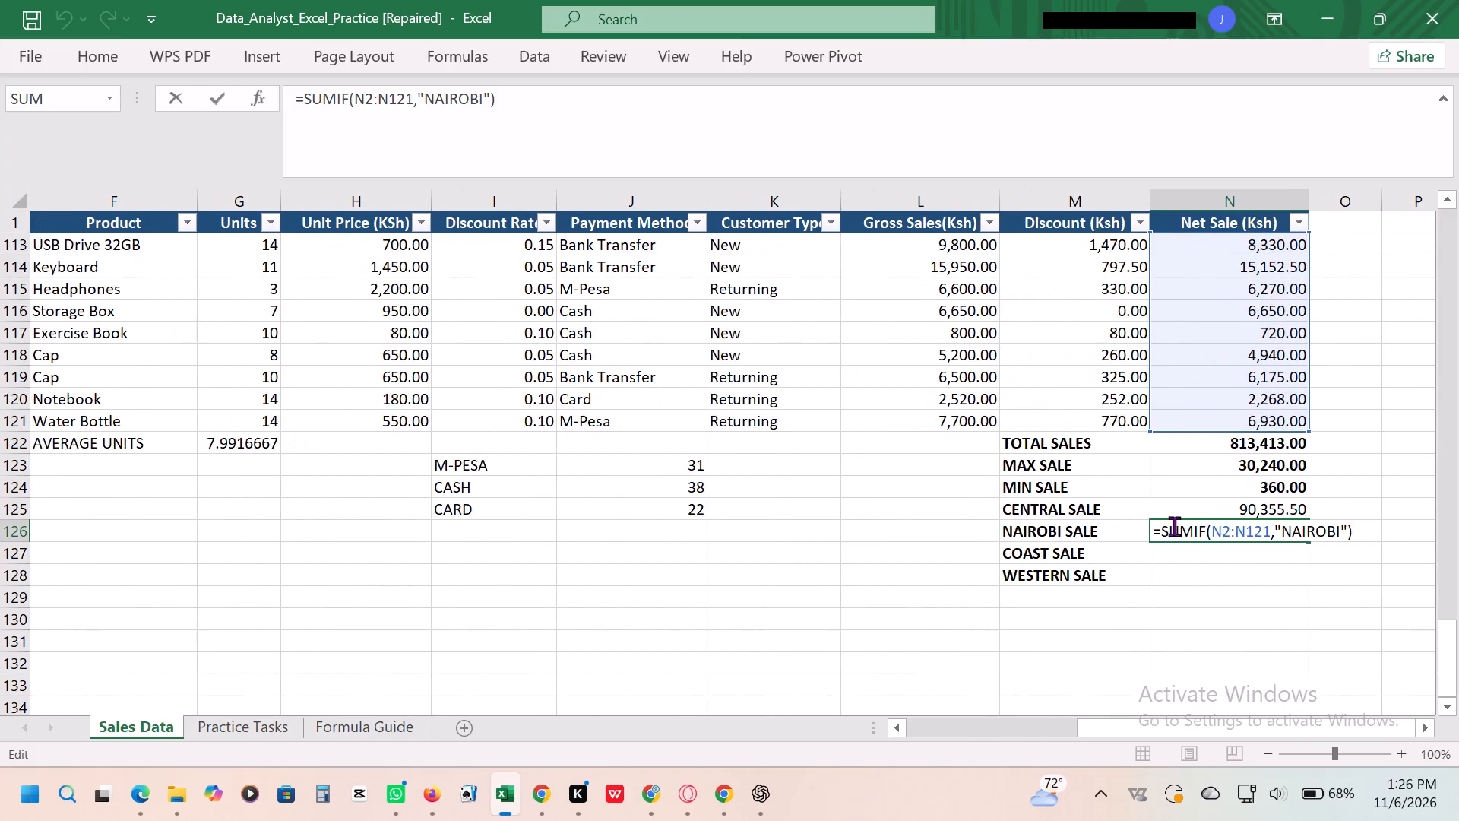
pyautogui.click(1273, 530)
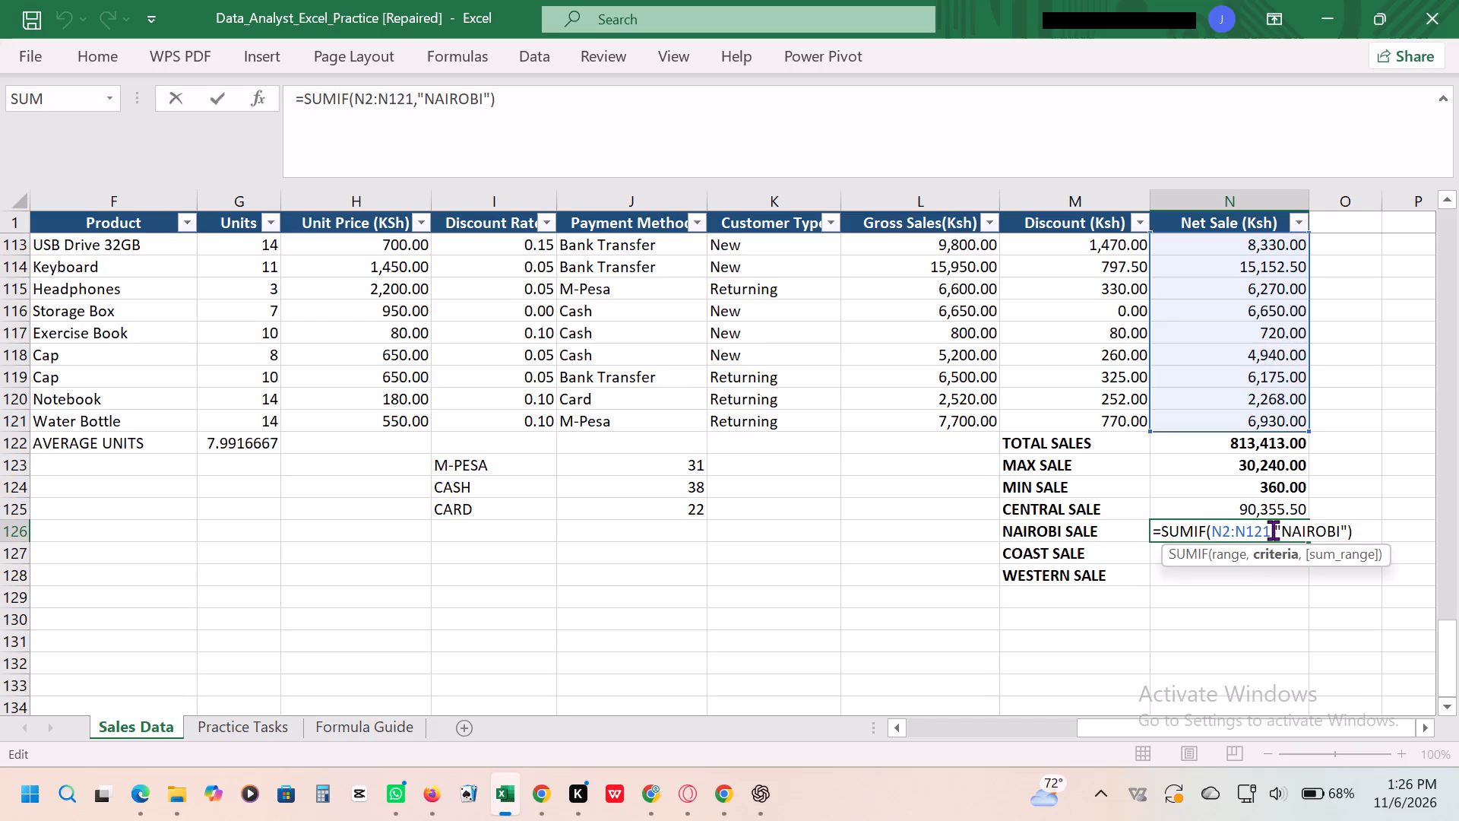
pyautogui.press('BackSpace')
pyautogui.press('BackSpace')
pyautogui.press('BackSpace')
pyautogui.press('BackSpace')
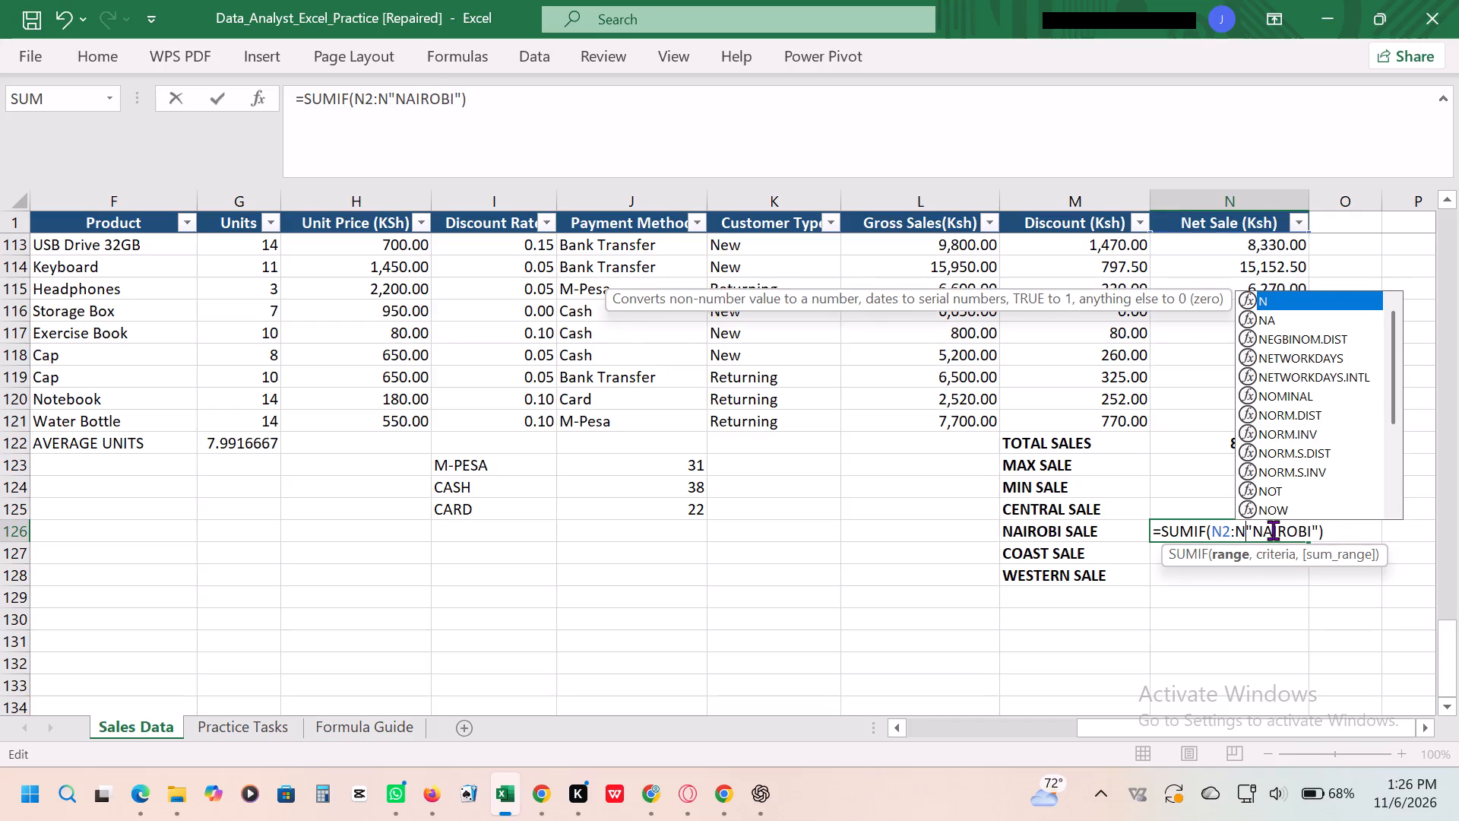
pyautogui.press('BackSpace')
pyautogui.press('BackSpace')
pyautogui.press('BackSpace')
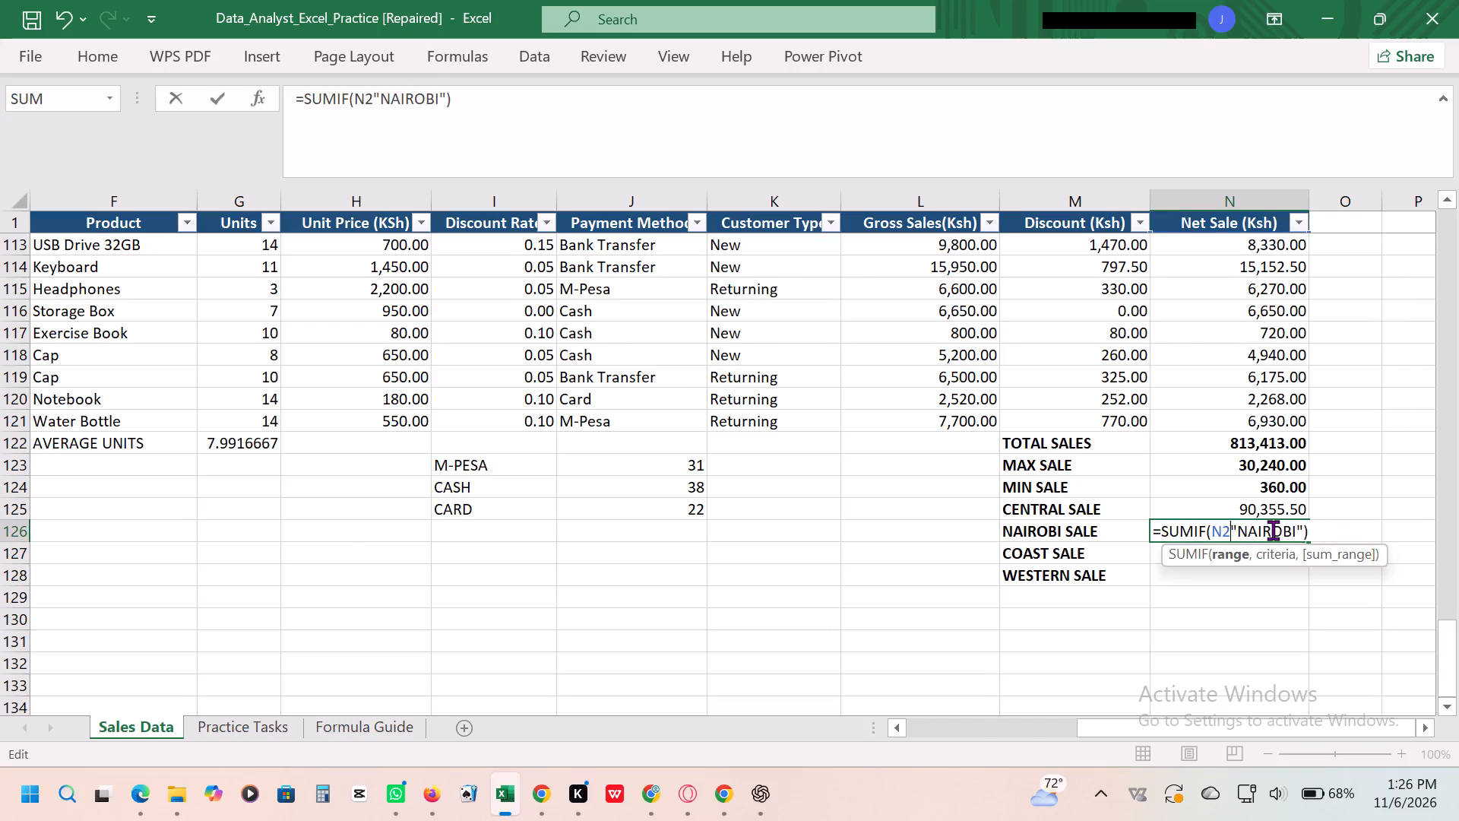
pyautogui.press('BackSpace')
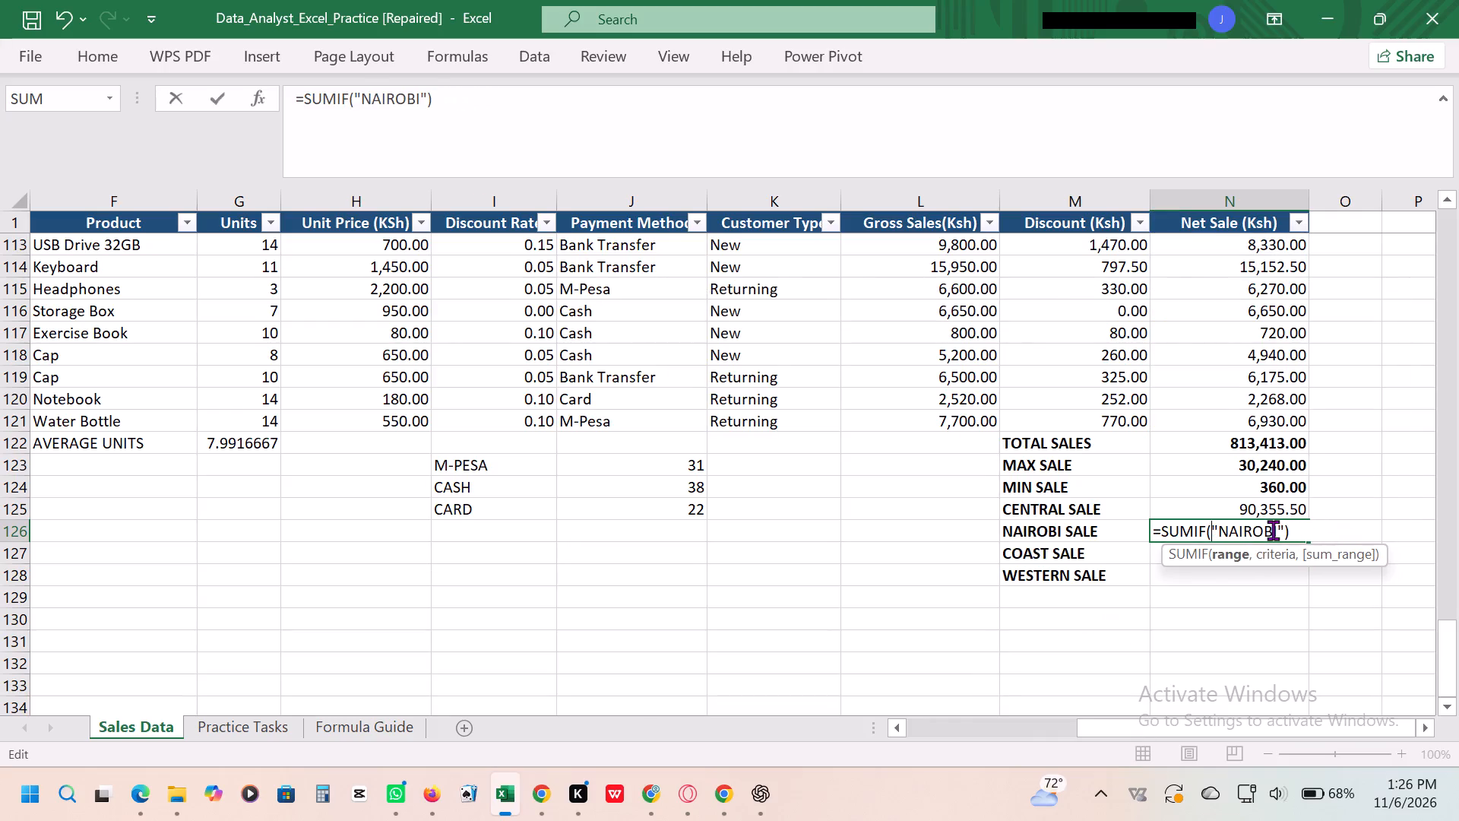
pyautogui.press('c')
pyautogui.press('2')
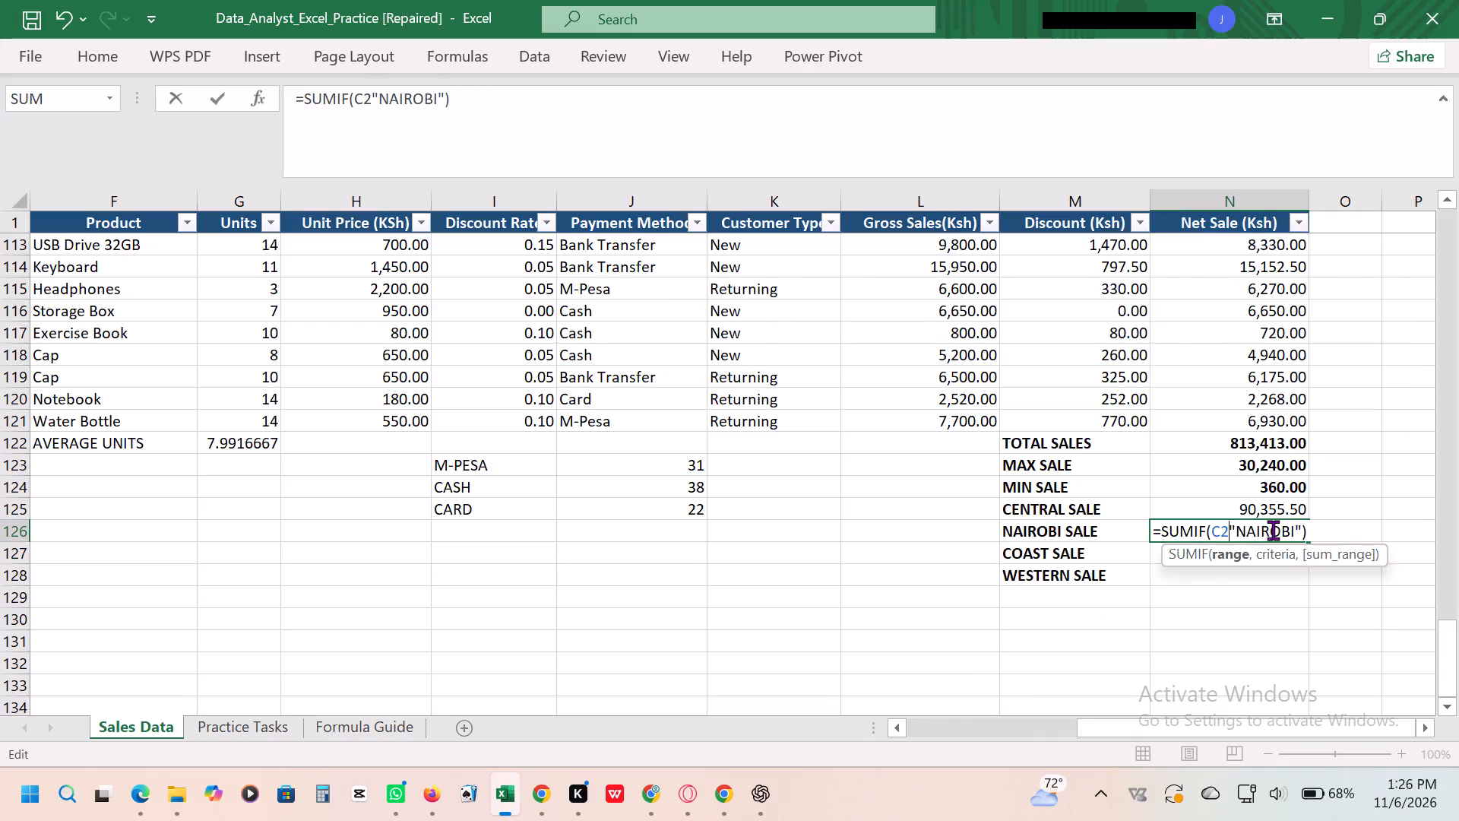
pyautogui.hotkey('shift', ':')
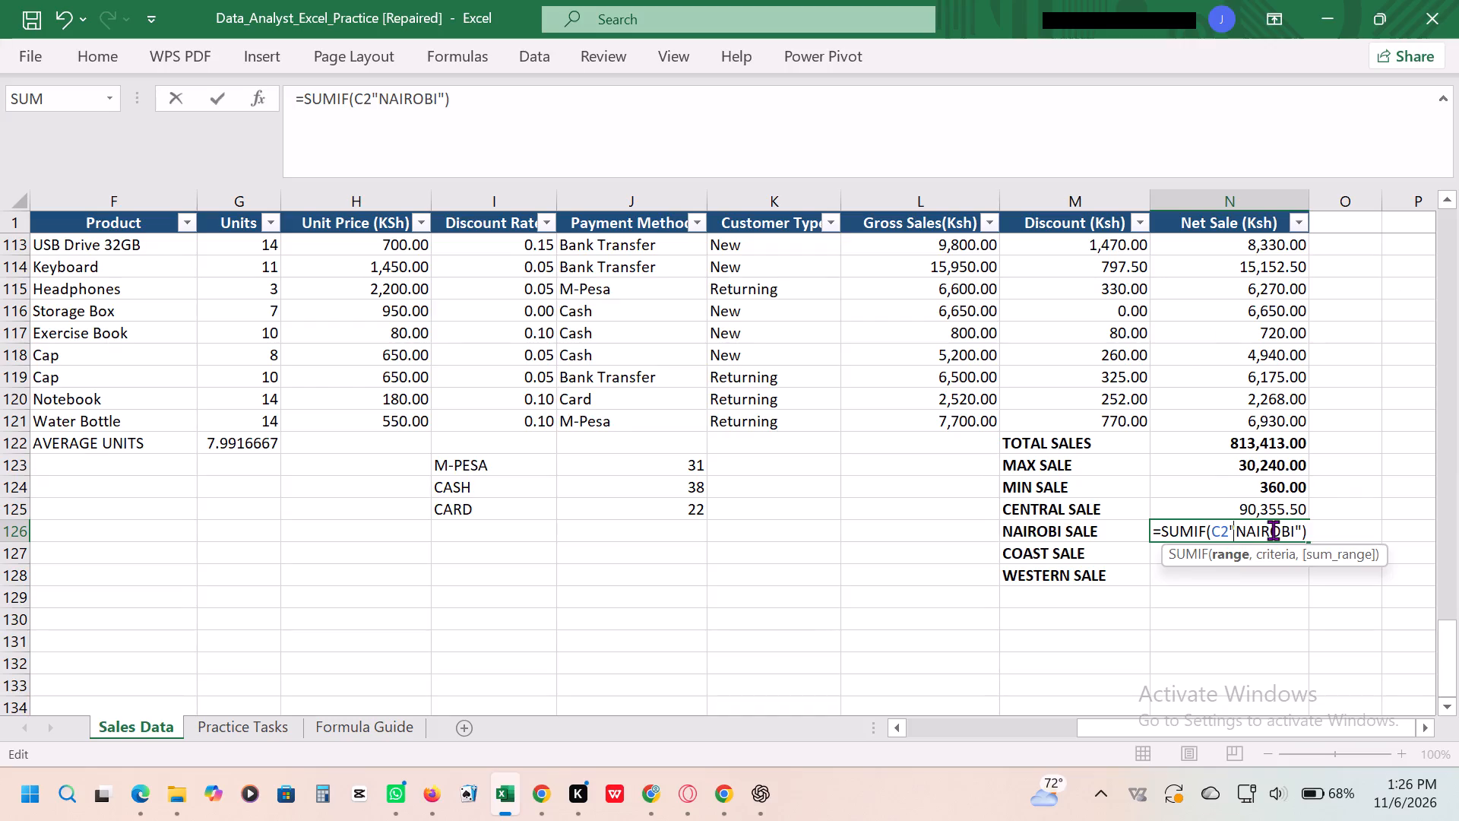
pyautogui.write('C121')
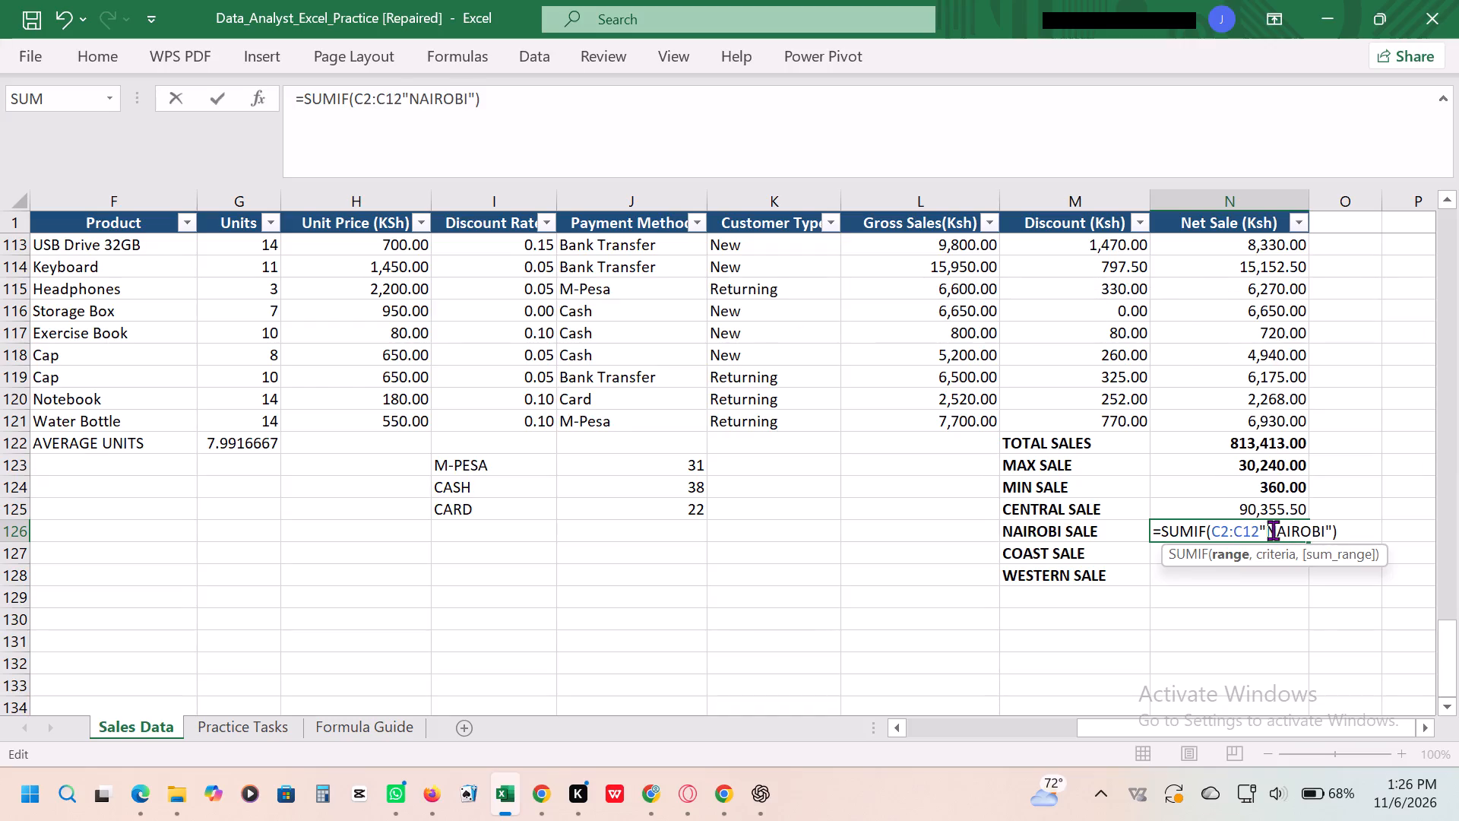
pyautogui.click(1273, 530)
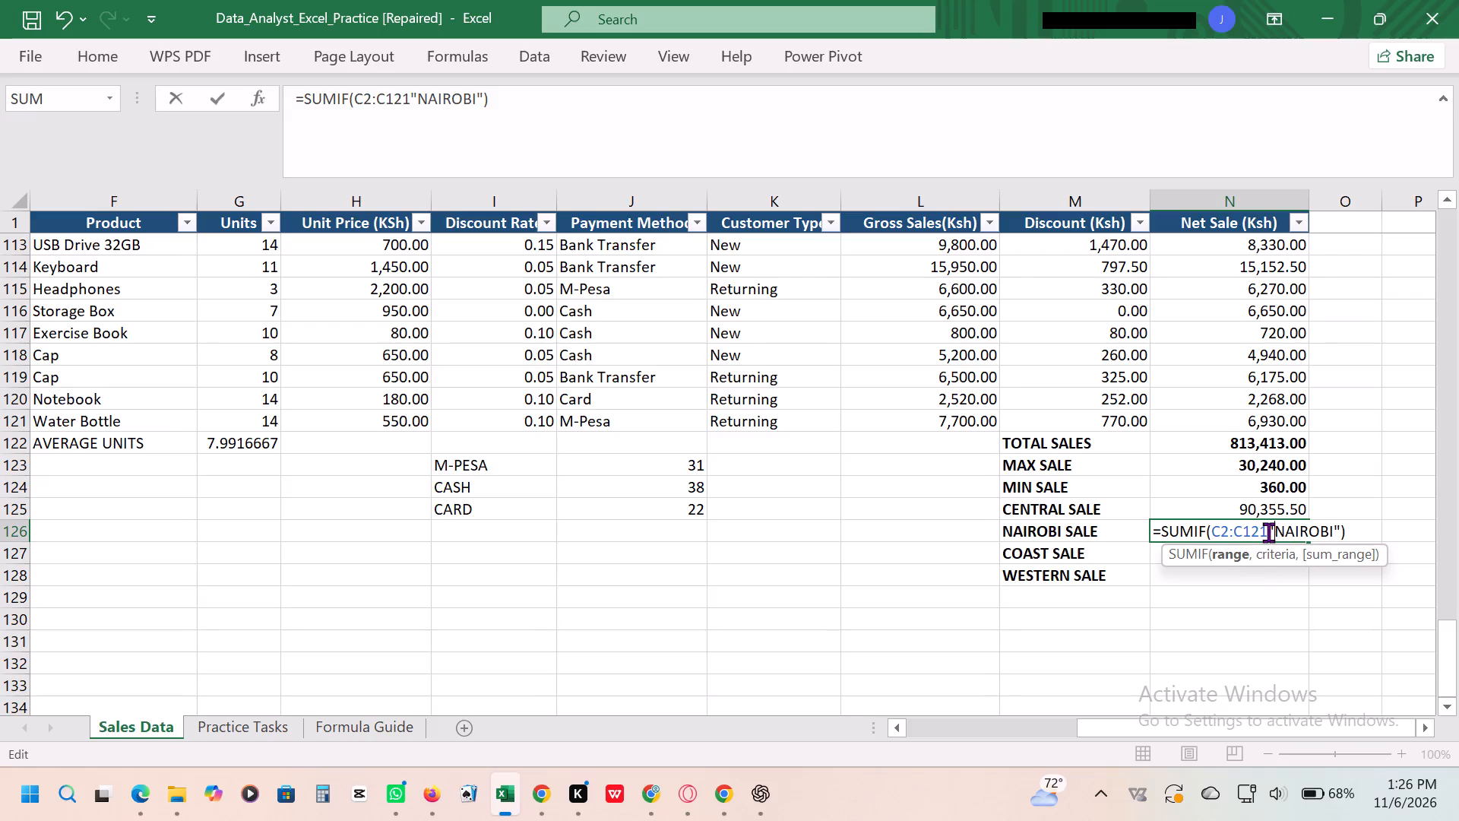
pyautogui.click(1268, 532)
pyautogui.press(',')
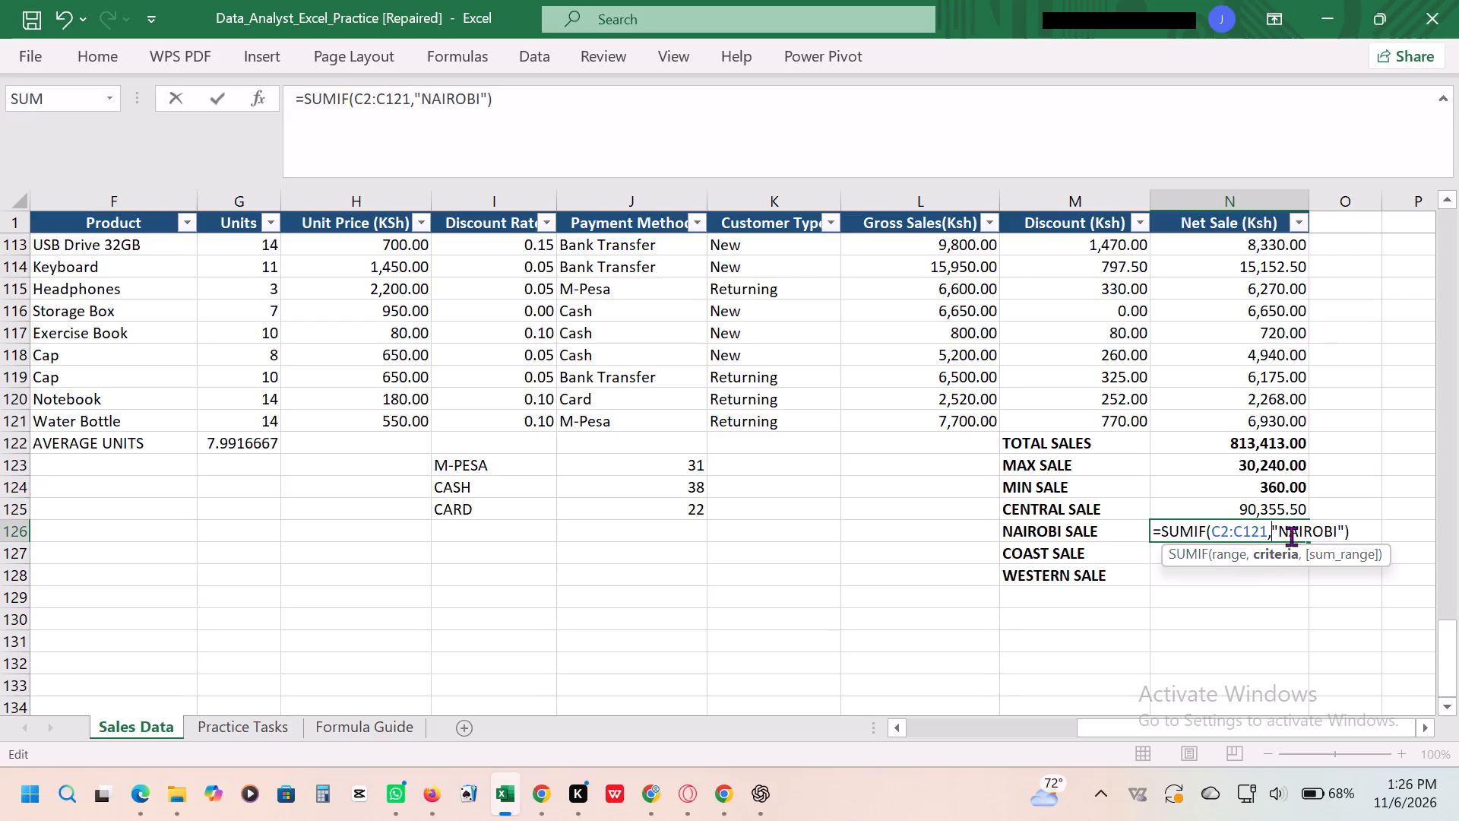
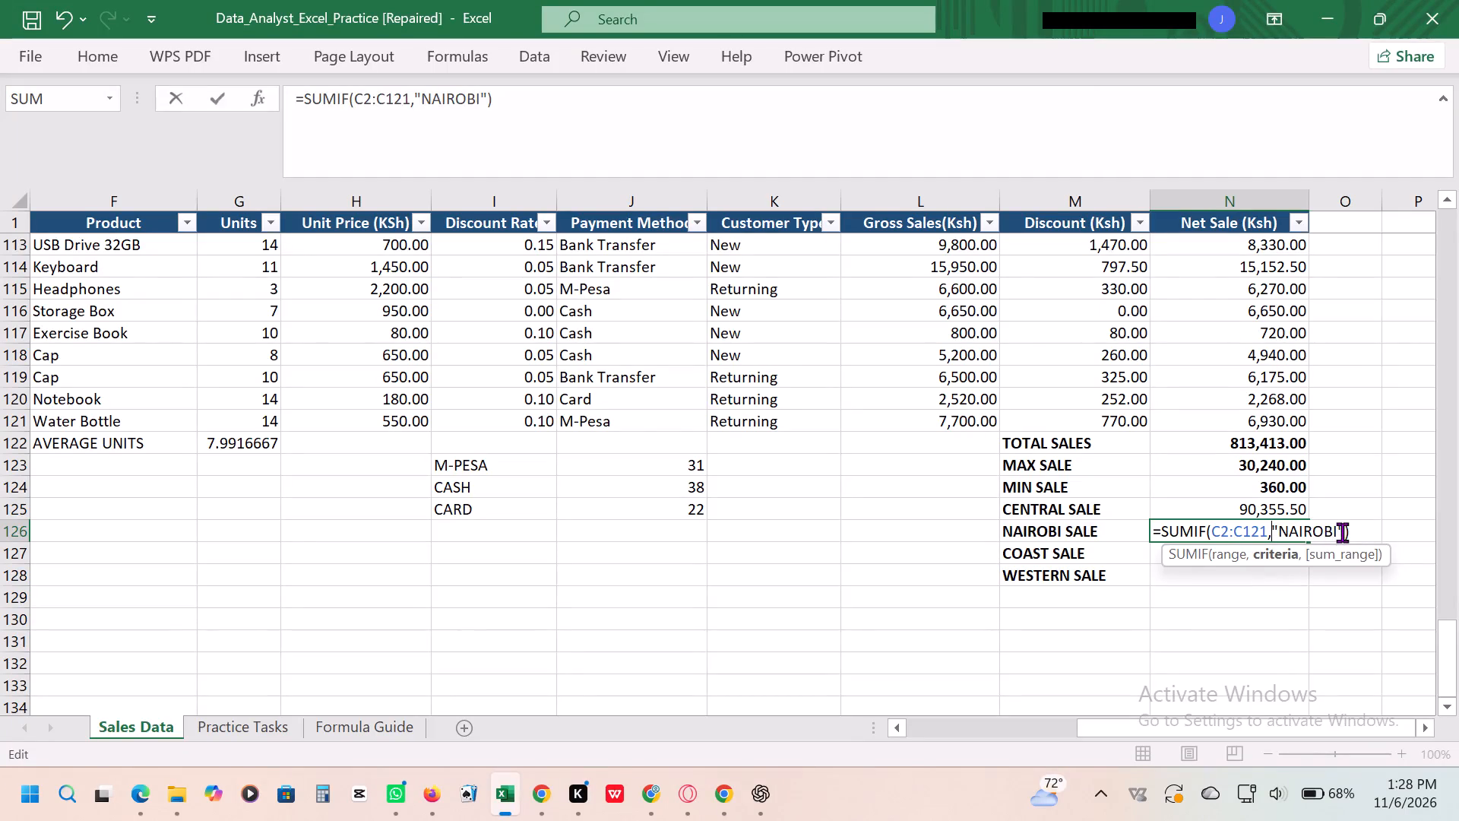
# Add the sum range N2:N121 to the NAIROBI SALE formula in N126, giving =SUMIF(C2:C121,"NAIROBI",N2:N121).
pyautogui.click(1342, 531)
pyautogui.press(',')
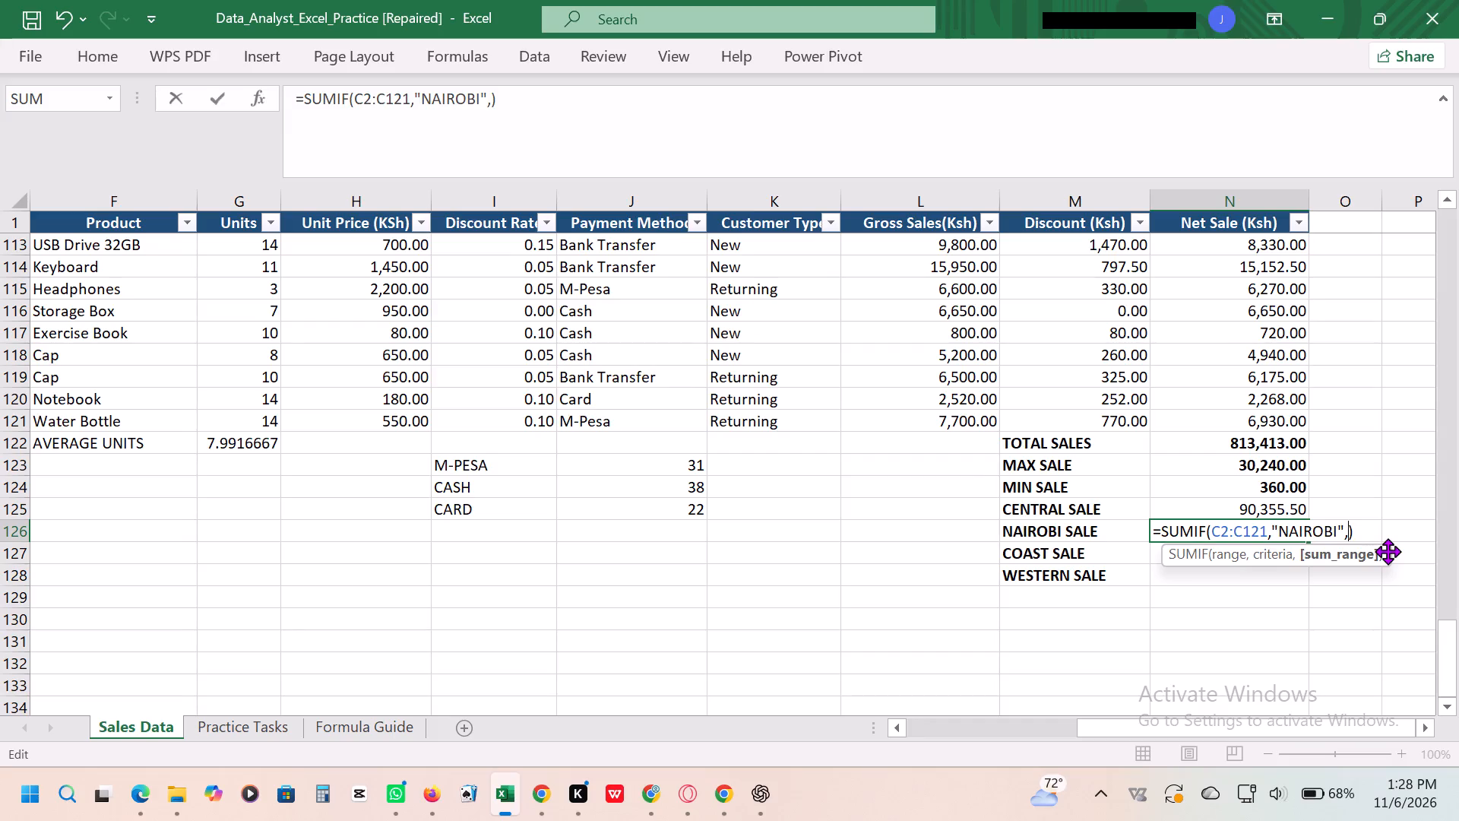
pyautogui.write('N2')
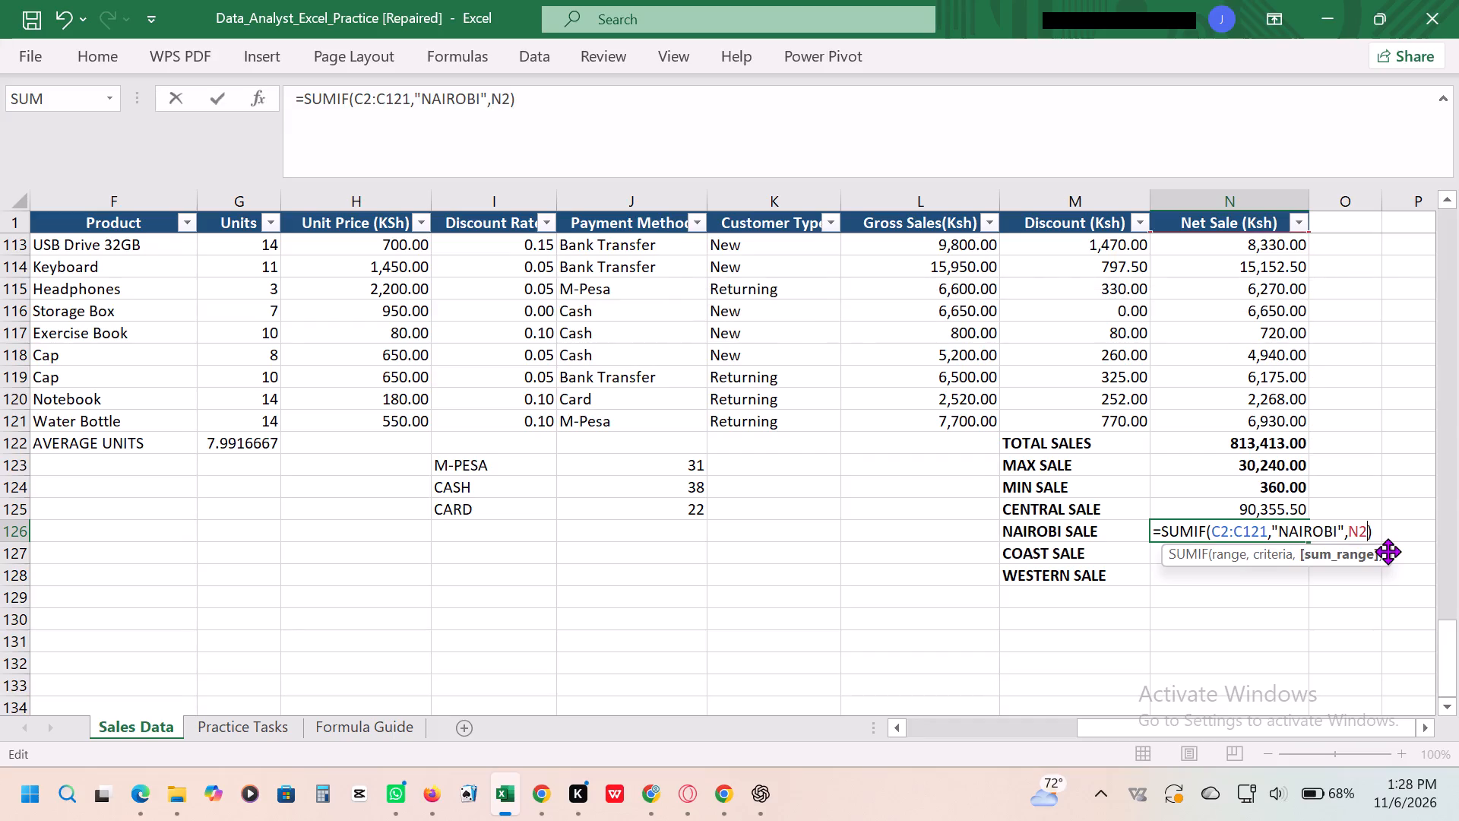
pyautogui.hotkey('shift', ':')
pyautogui.write('N121')
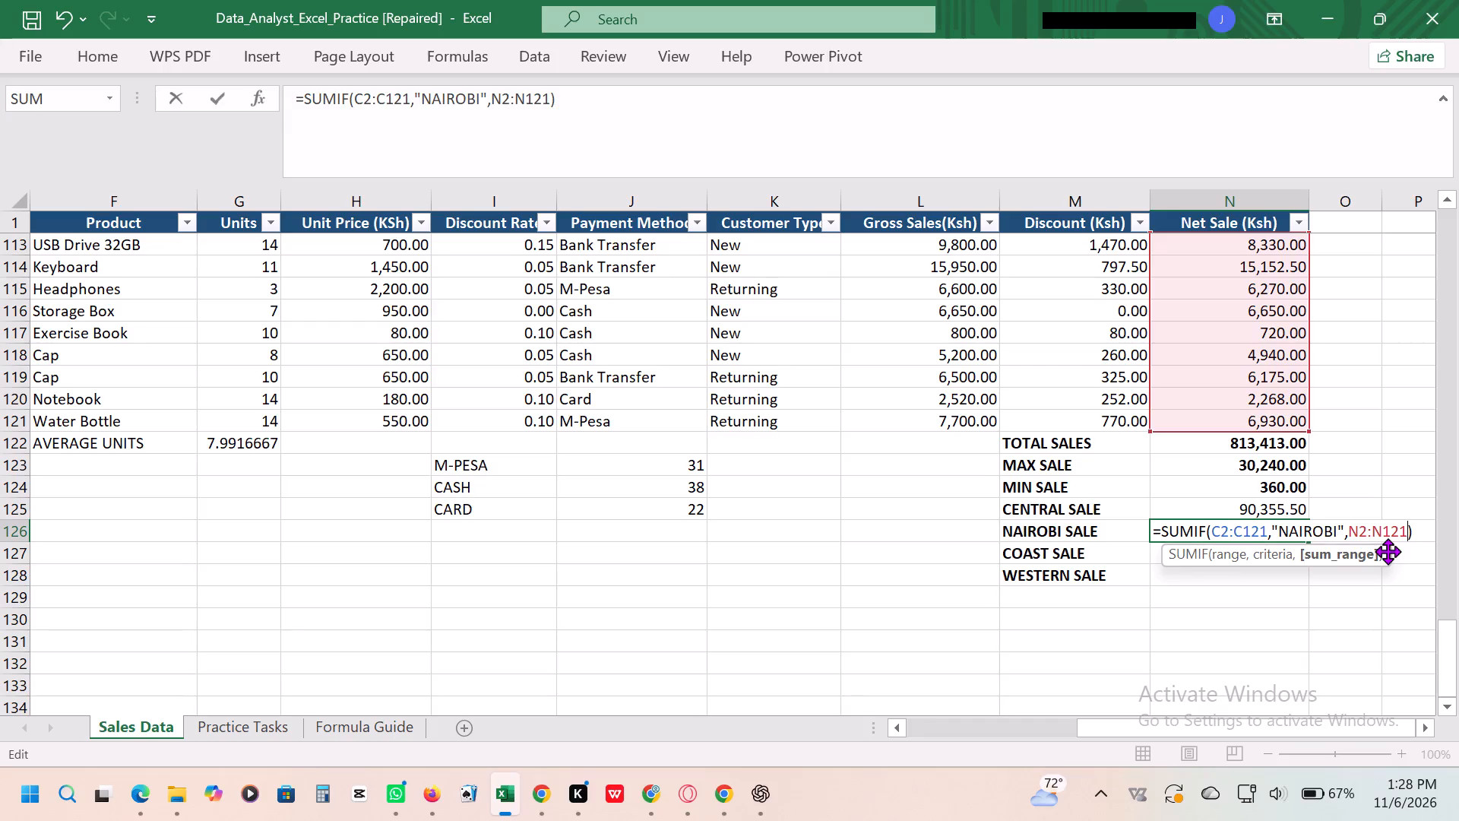
pyautogui.press('BackSpace')
pyautogui.press('0')
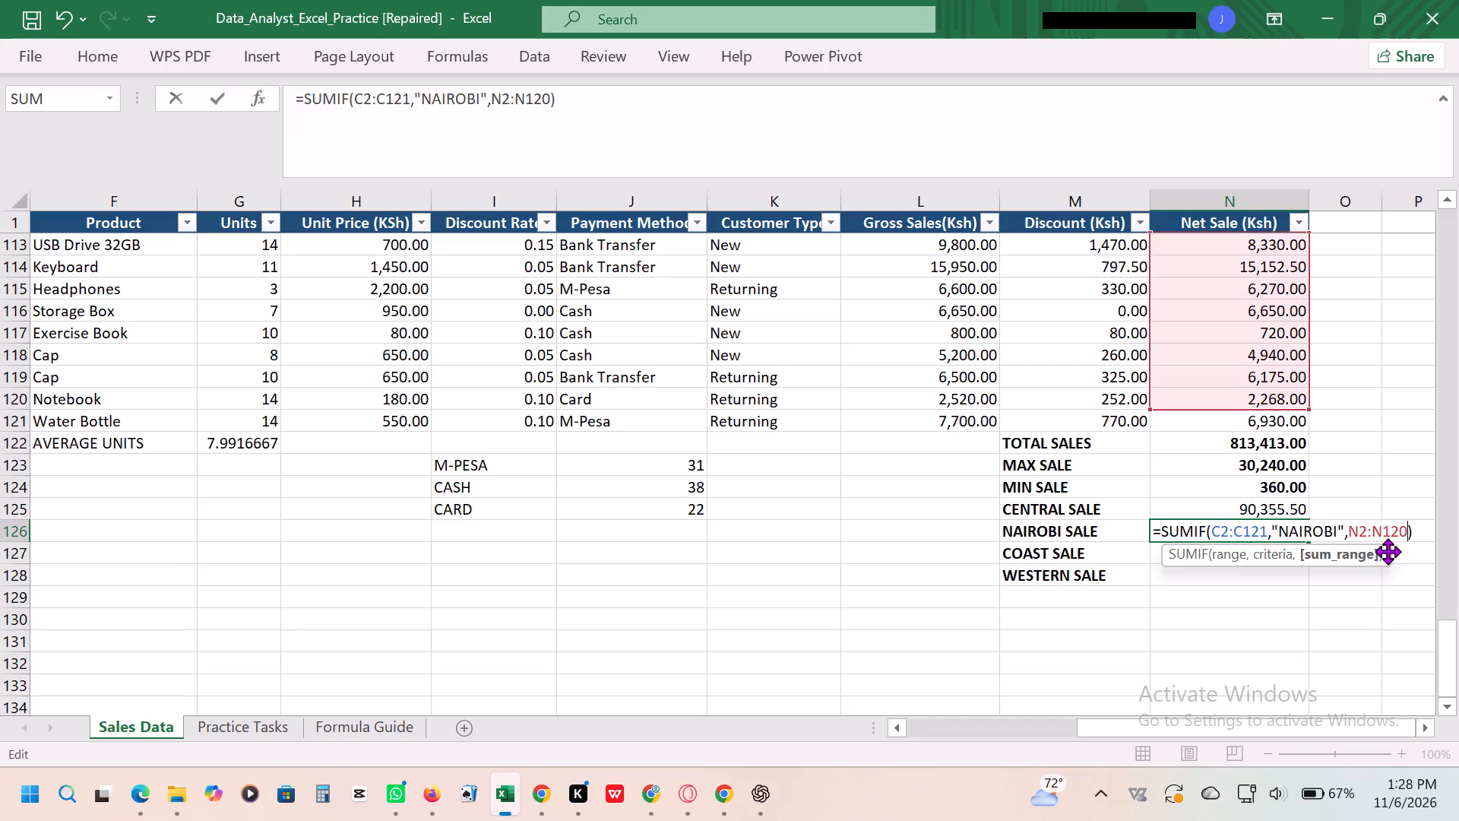
pyautogui.press('BackSpace')
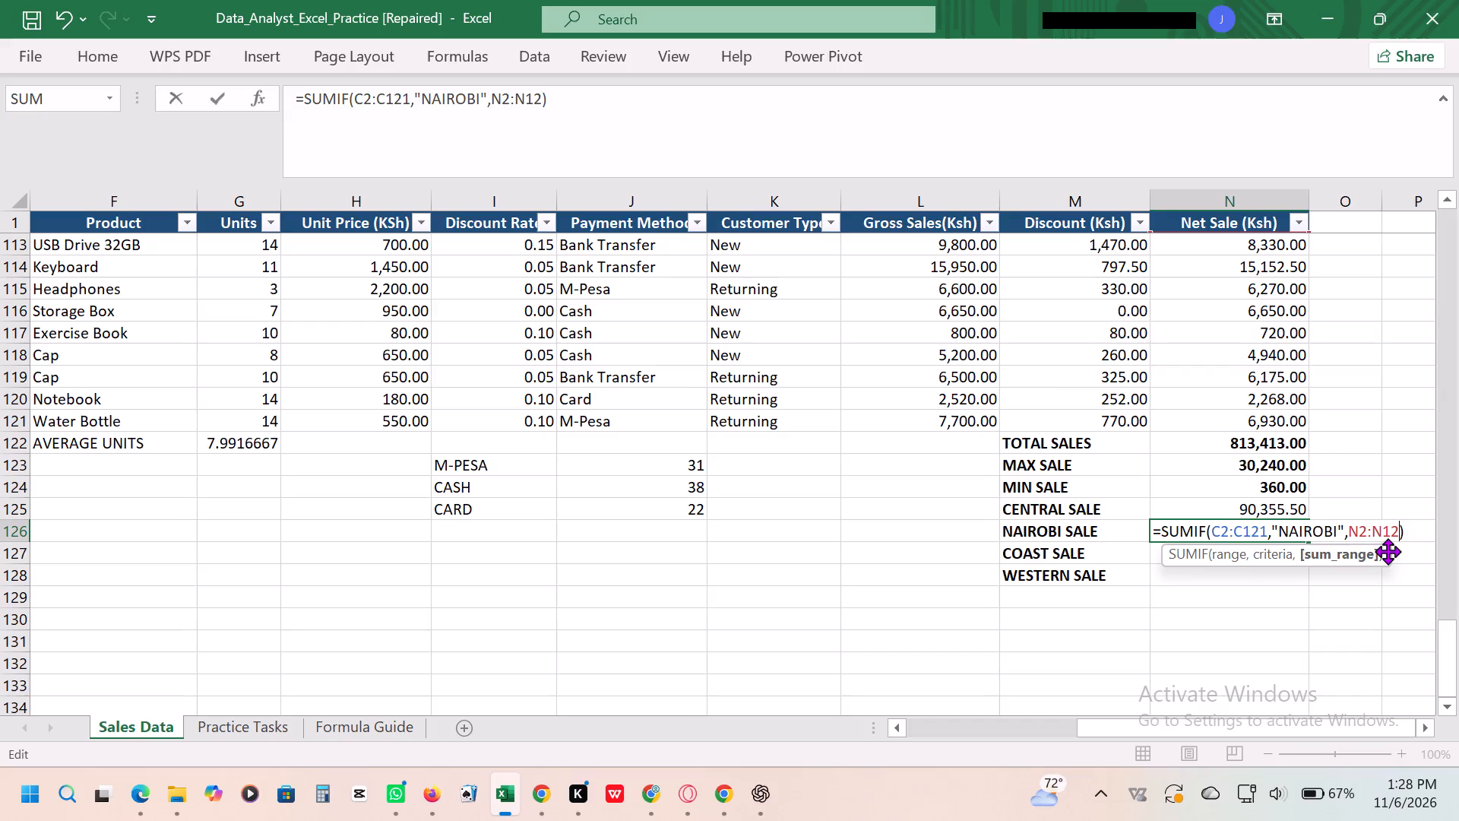
pyautogui.press('1')
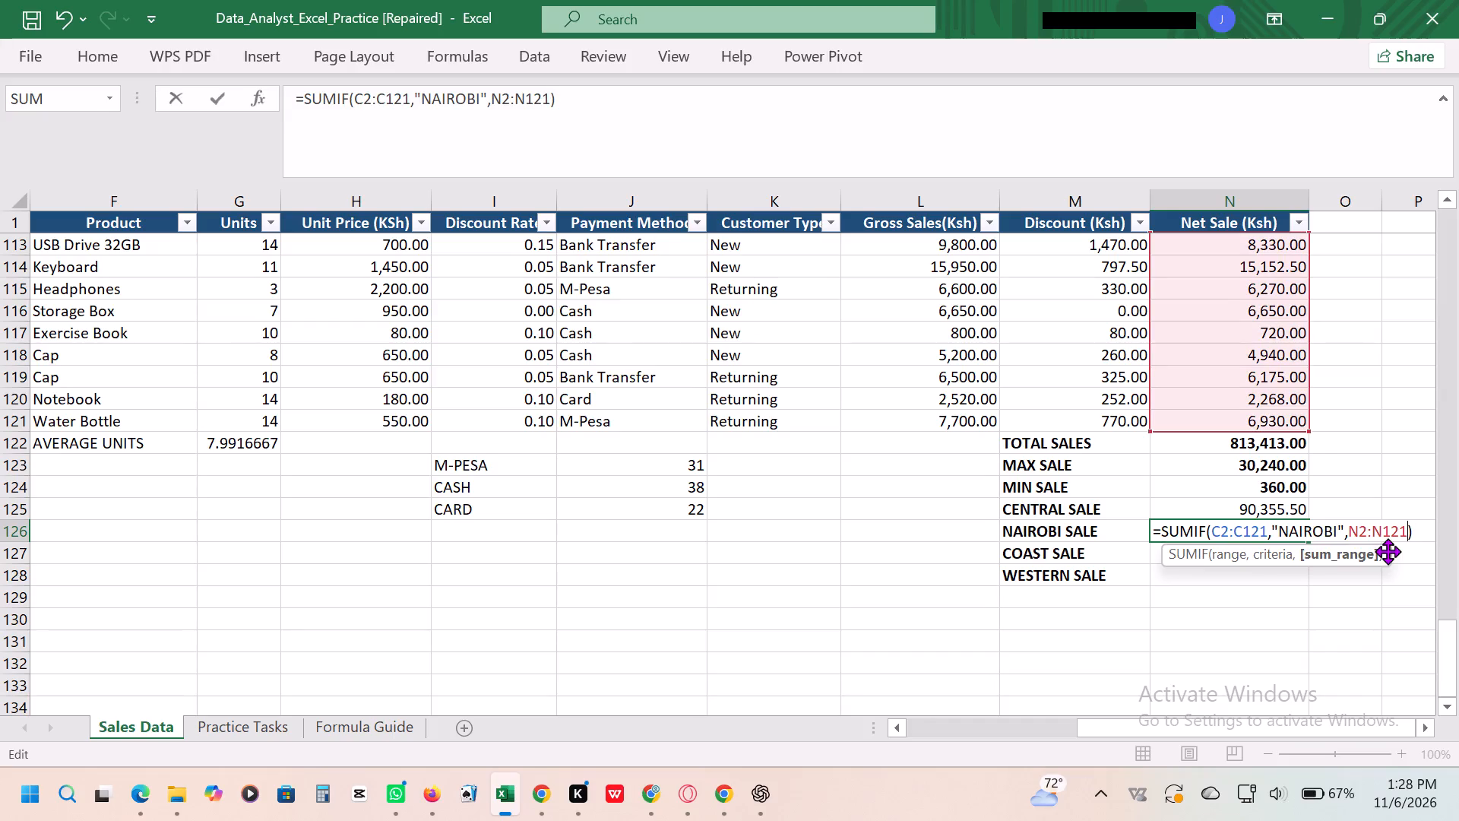
pyautogui.press('Return')
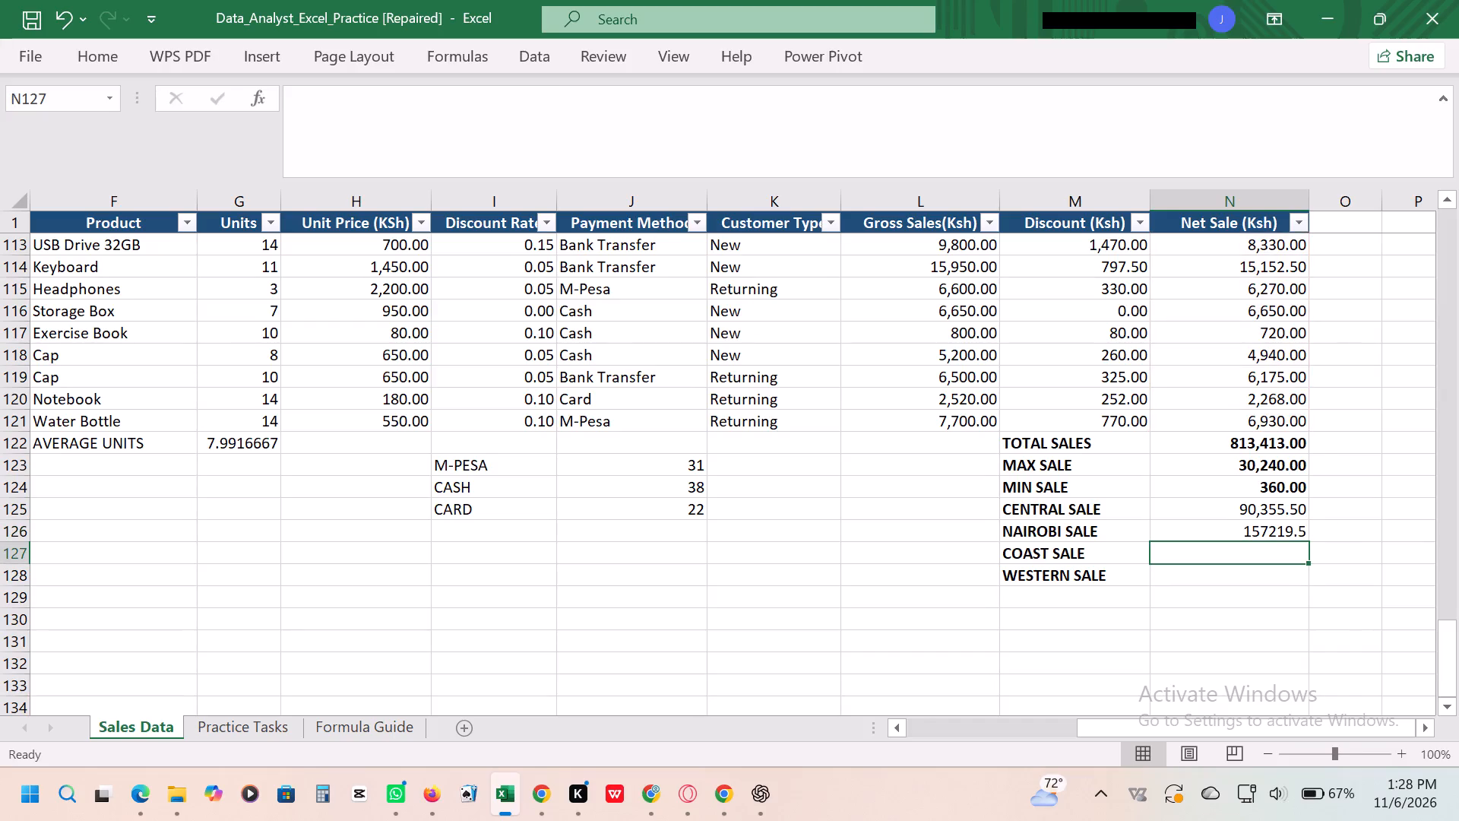
# Open the CENTRAL SALE formula in cell N125 for viewing.
pyautogui.doubleClick(1262, 507)
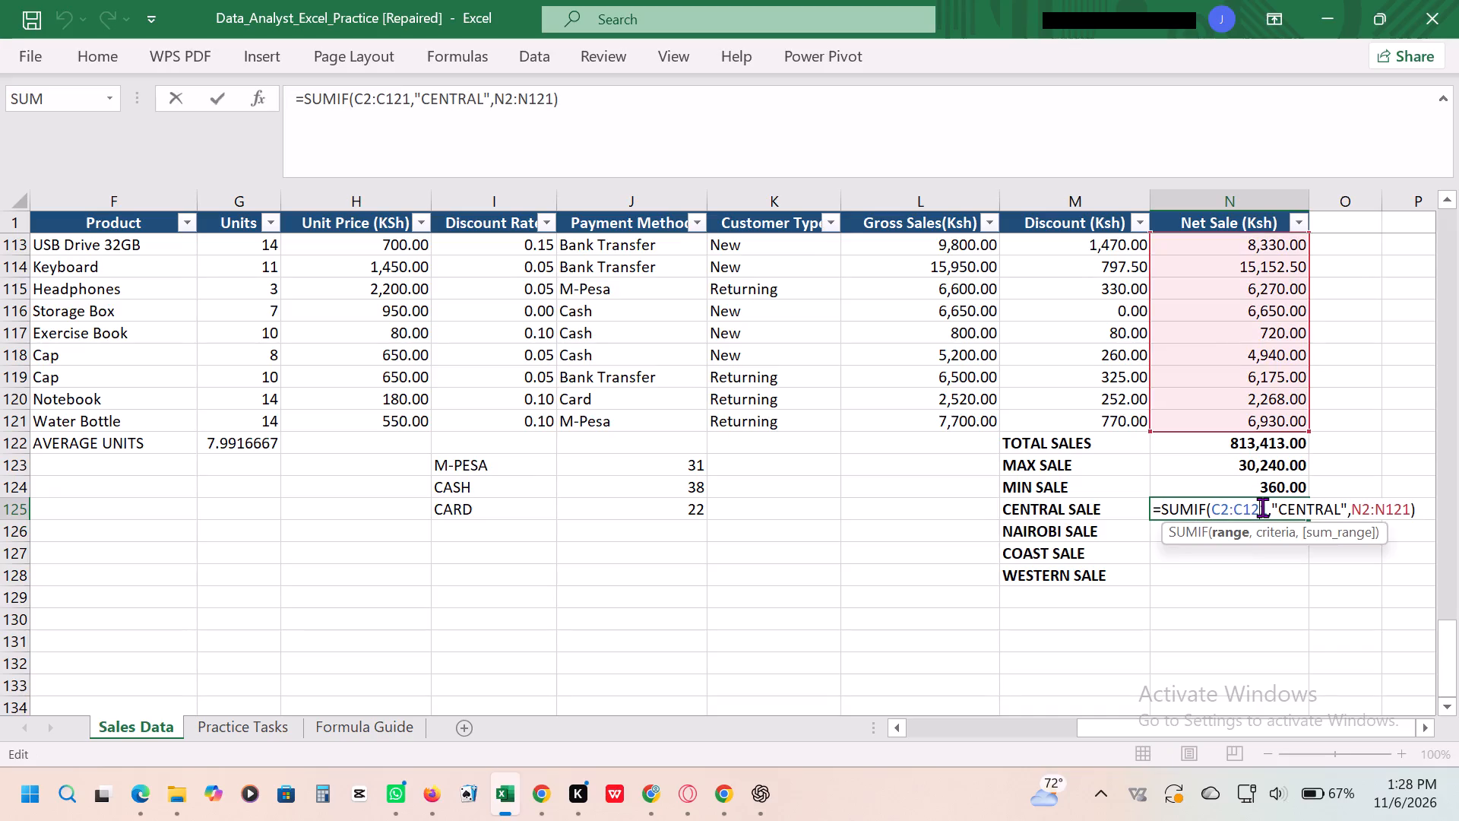
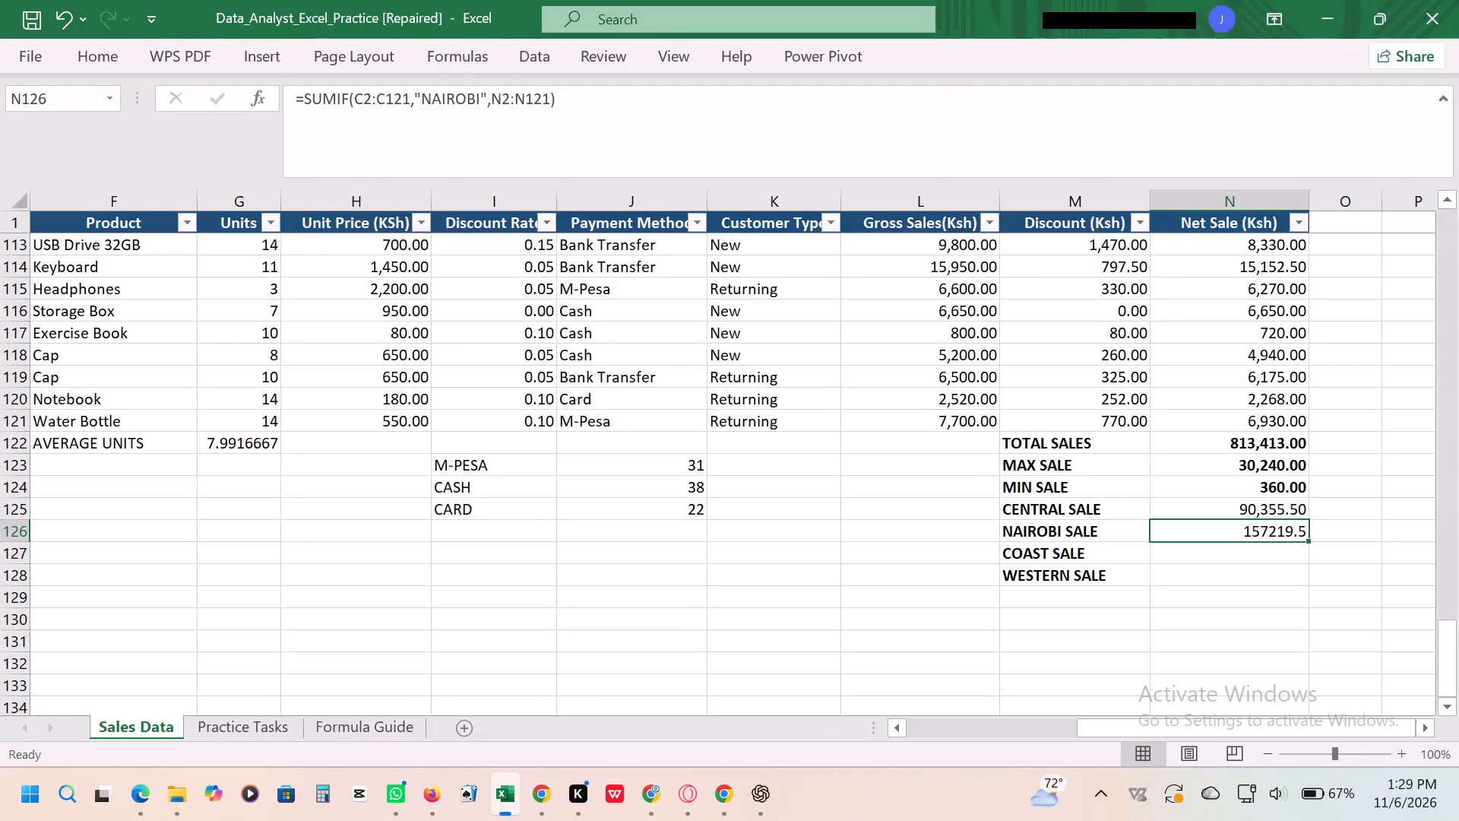
# Begin a SUMIF formula in cell N127 for the COAST SALE total.
pyautogui.click(1217, 556)
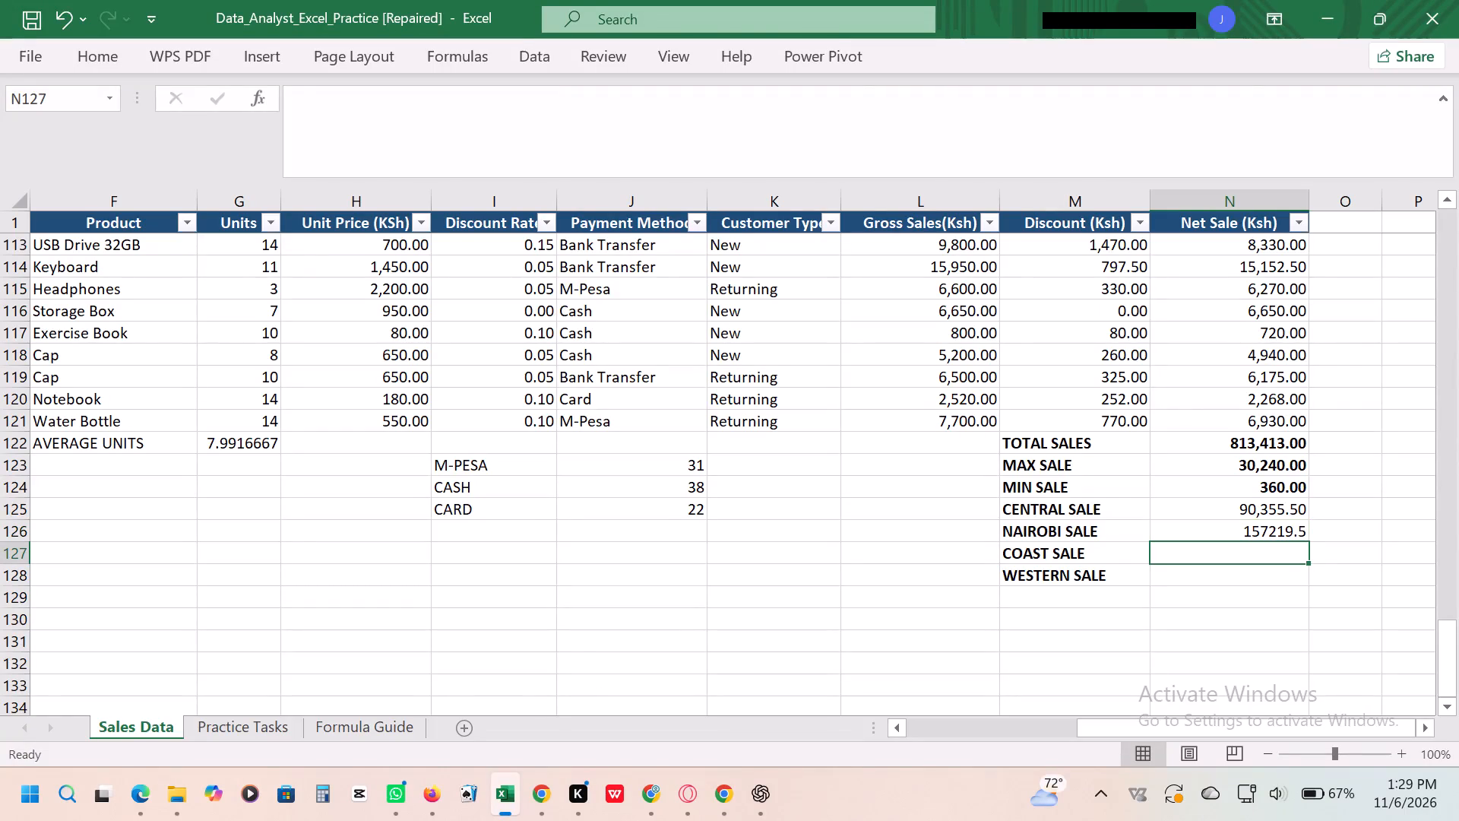
pyautogui.press('=')
pyautogui.write('SUMIF')
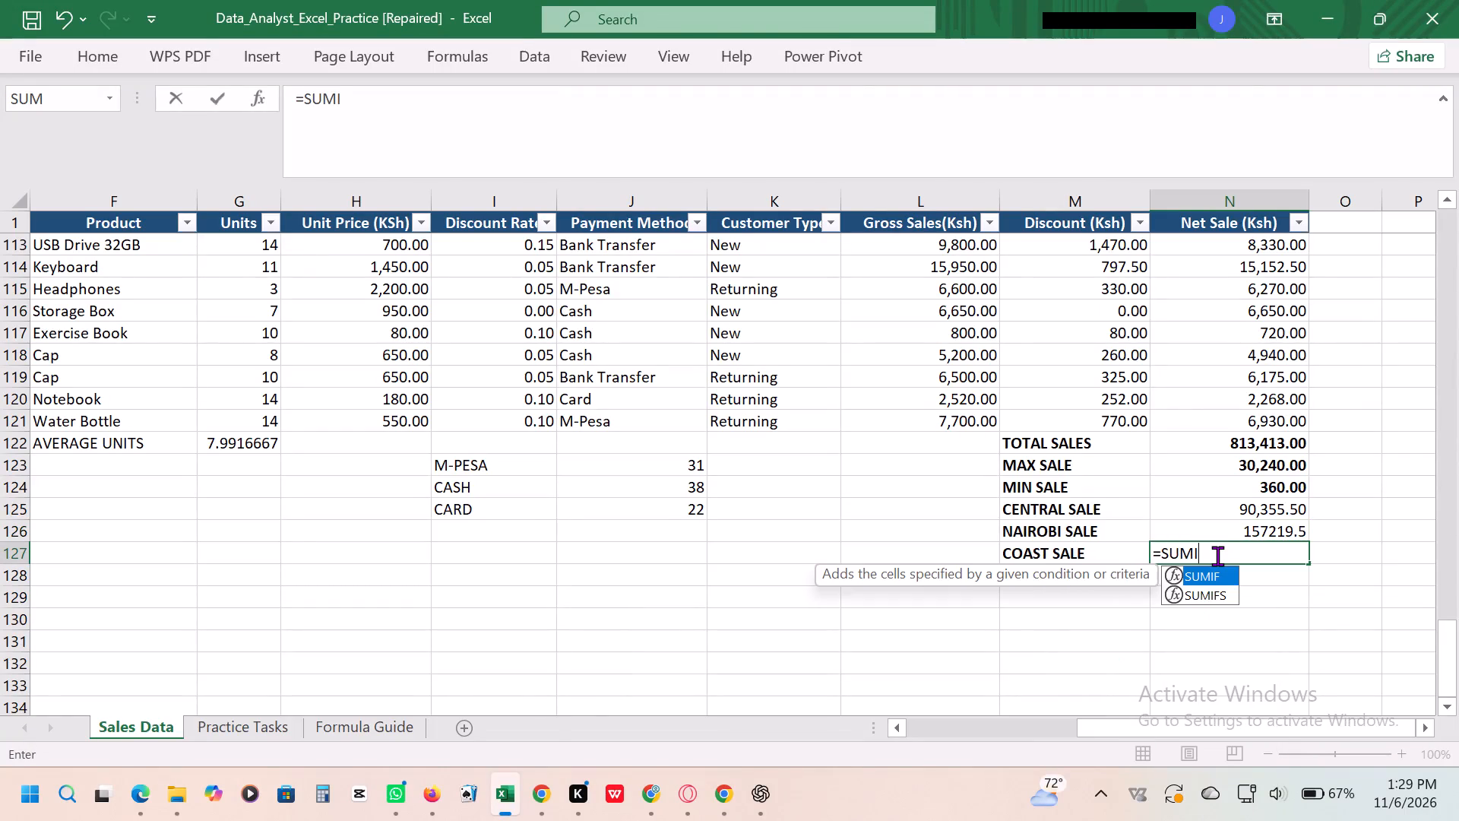
pyautogui.hotkey('shift', '(')
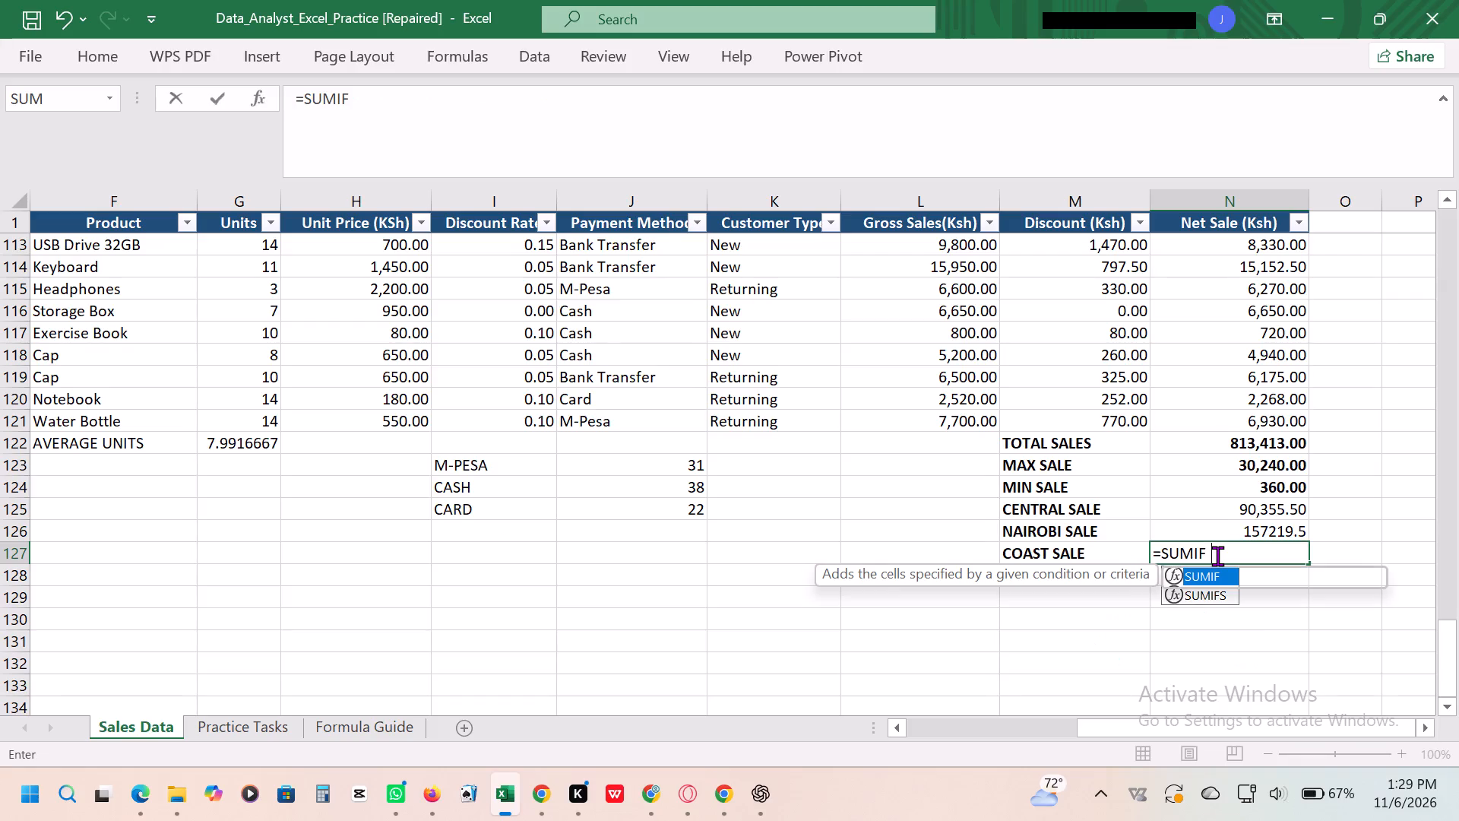
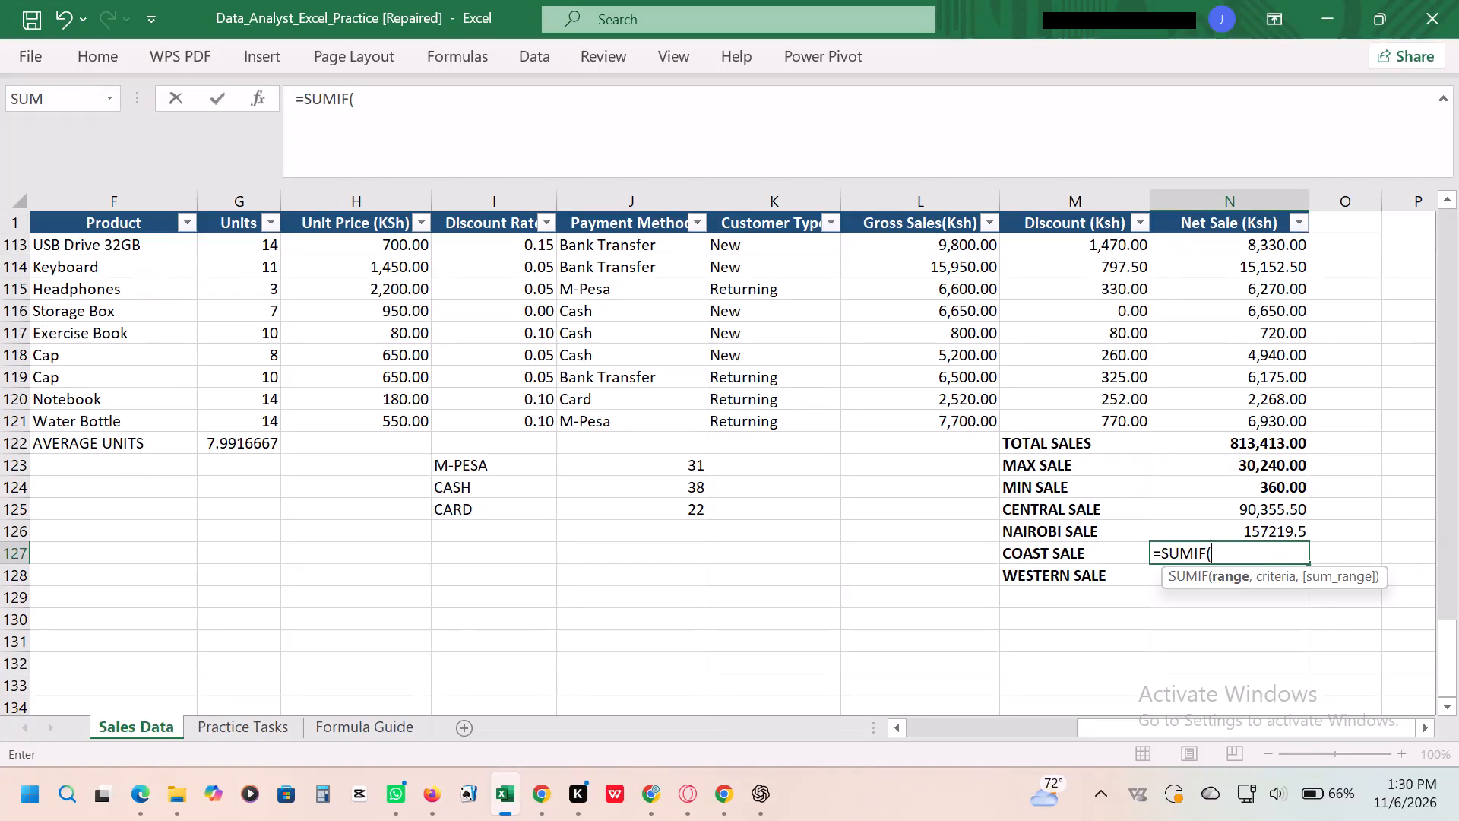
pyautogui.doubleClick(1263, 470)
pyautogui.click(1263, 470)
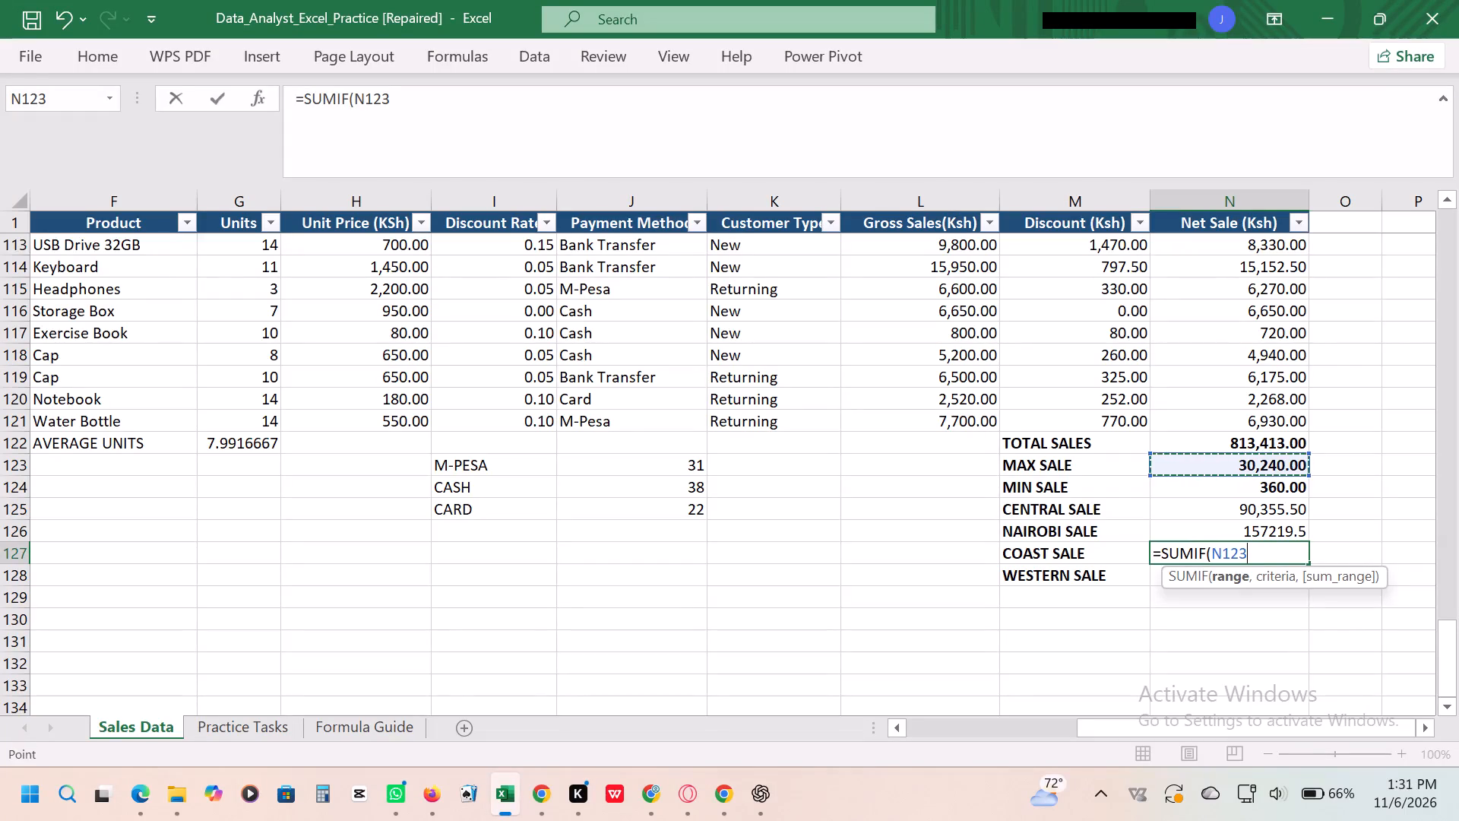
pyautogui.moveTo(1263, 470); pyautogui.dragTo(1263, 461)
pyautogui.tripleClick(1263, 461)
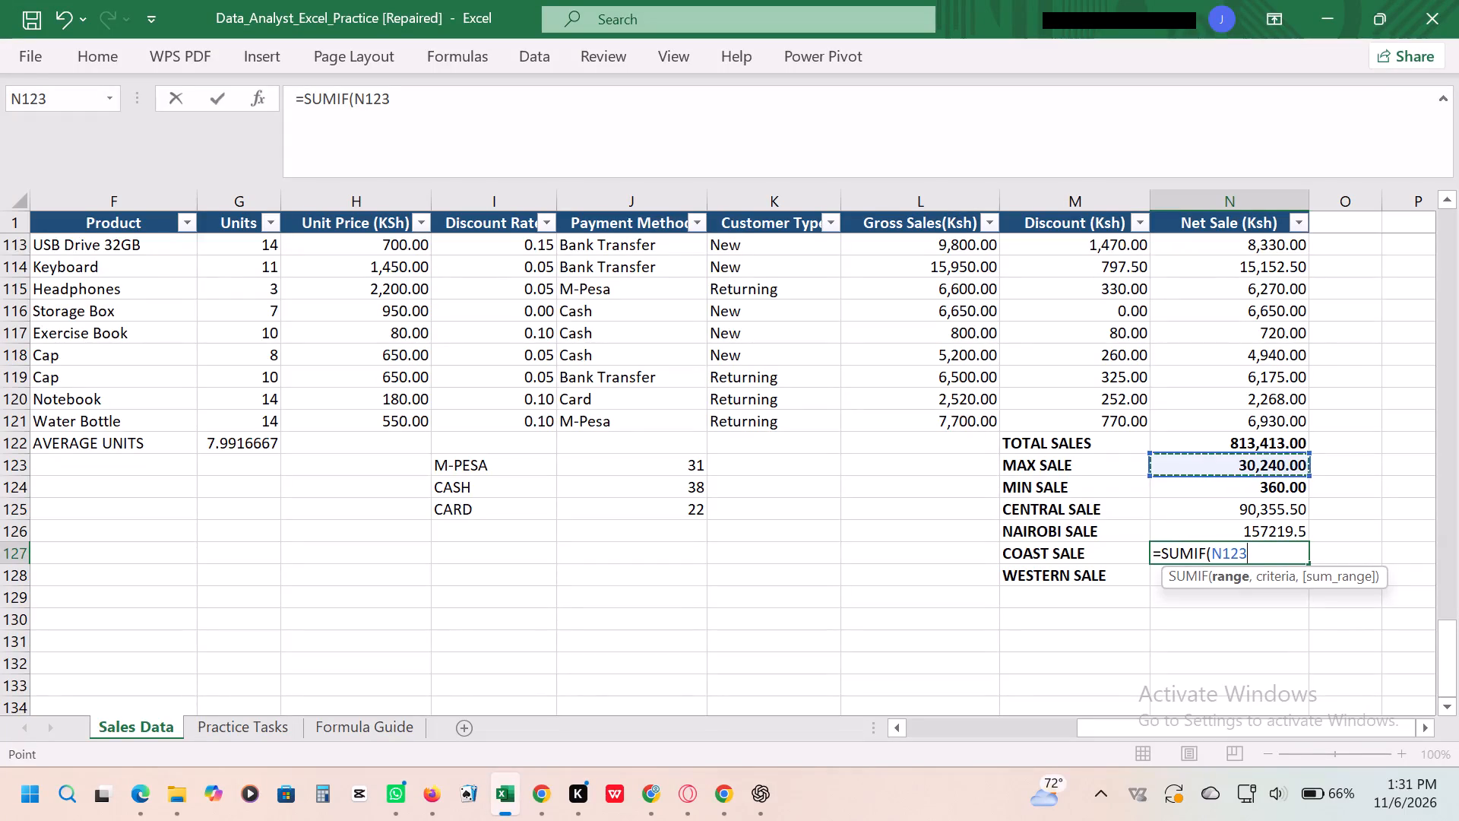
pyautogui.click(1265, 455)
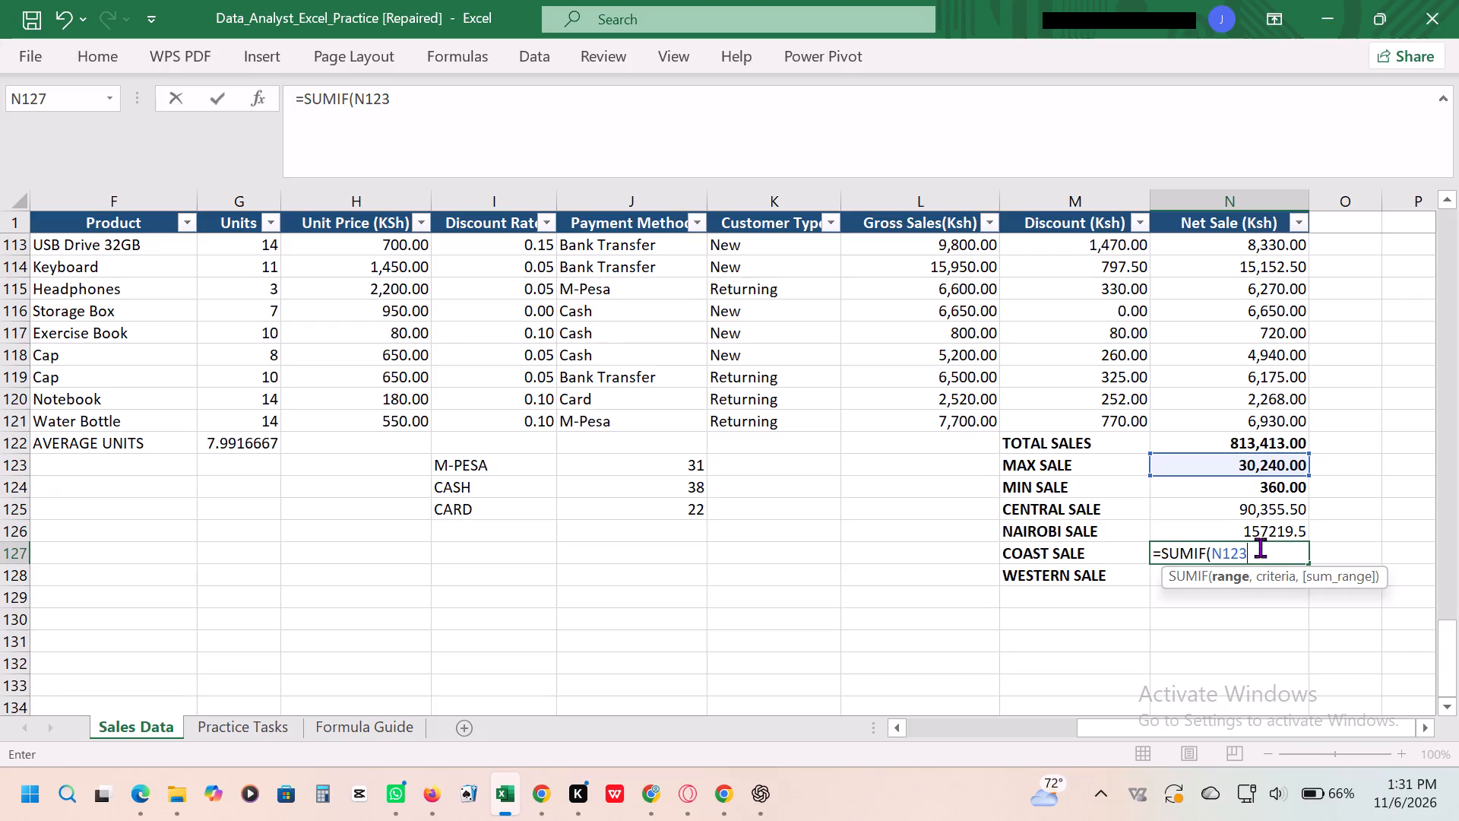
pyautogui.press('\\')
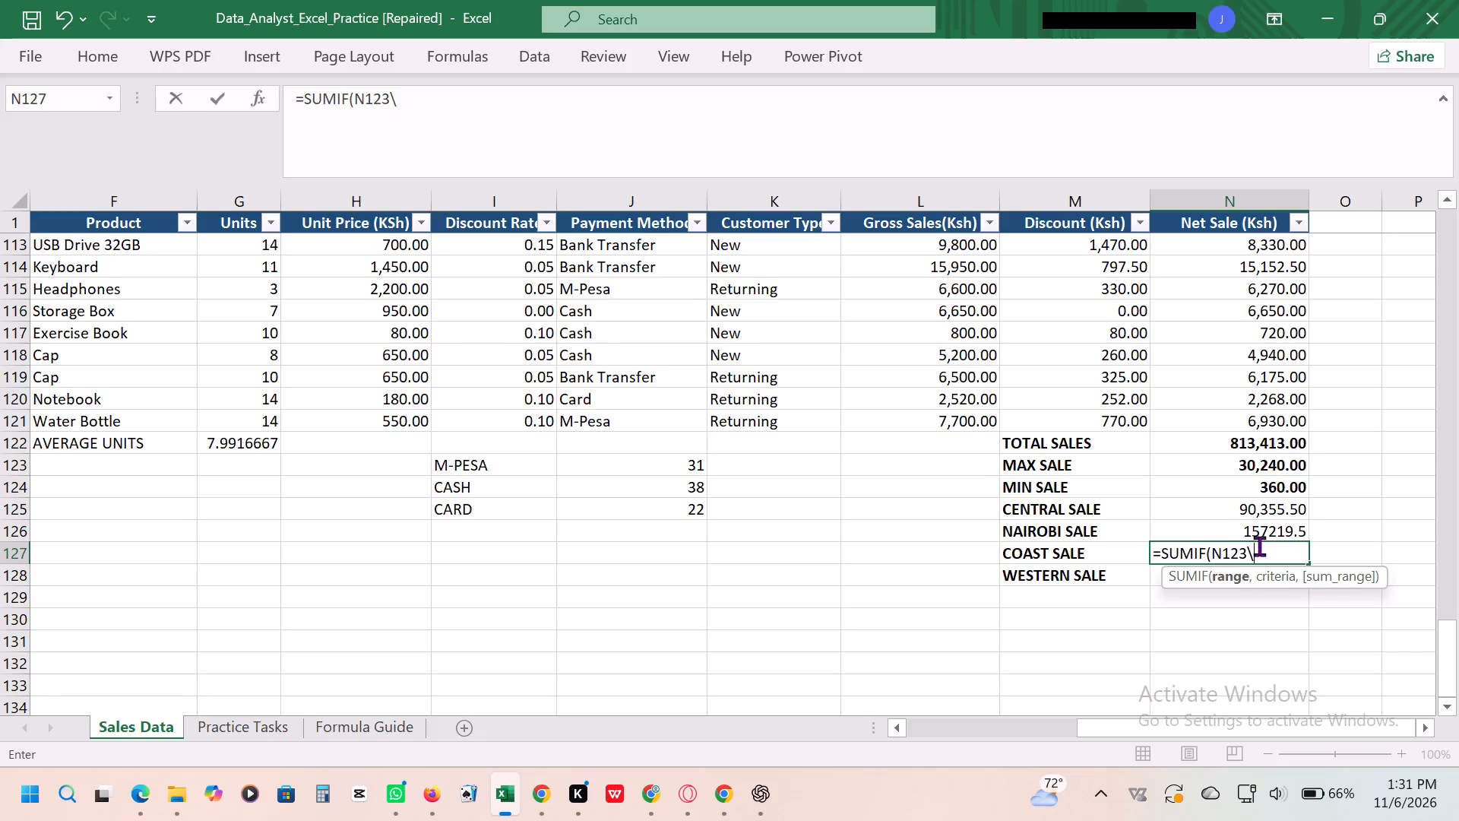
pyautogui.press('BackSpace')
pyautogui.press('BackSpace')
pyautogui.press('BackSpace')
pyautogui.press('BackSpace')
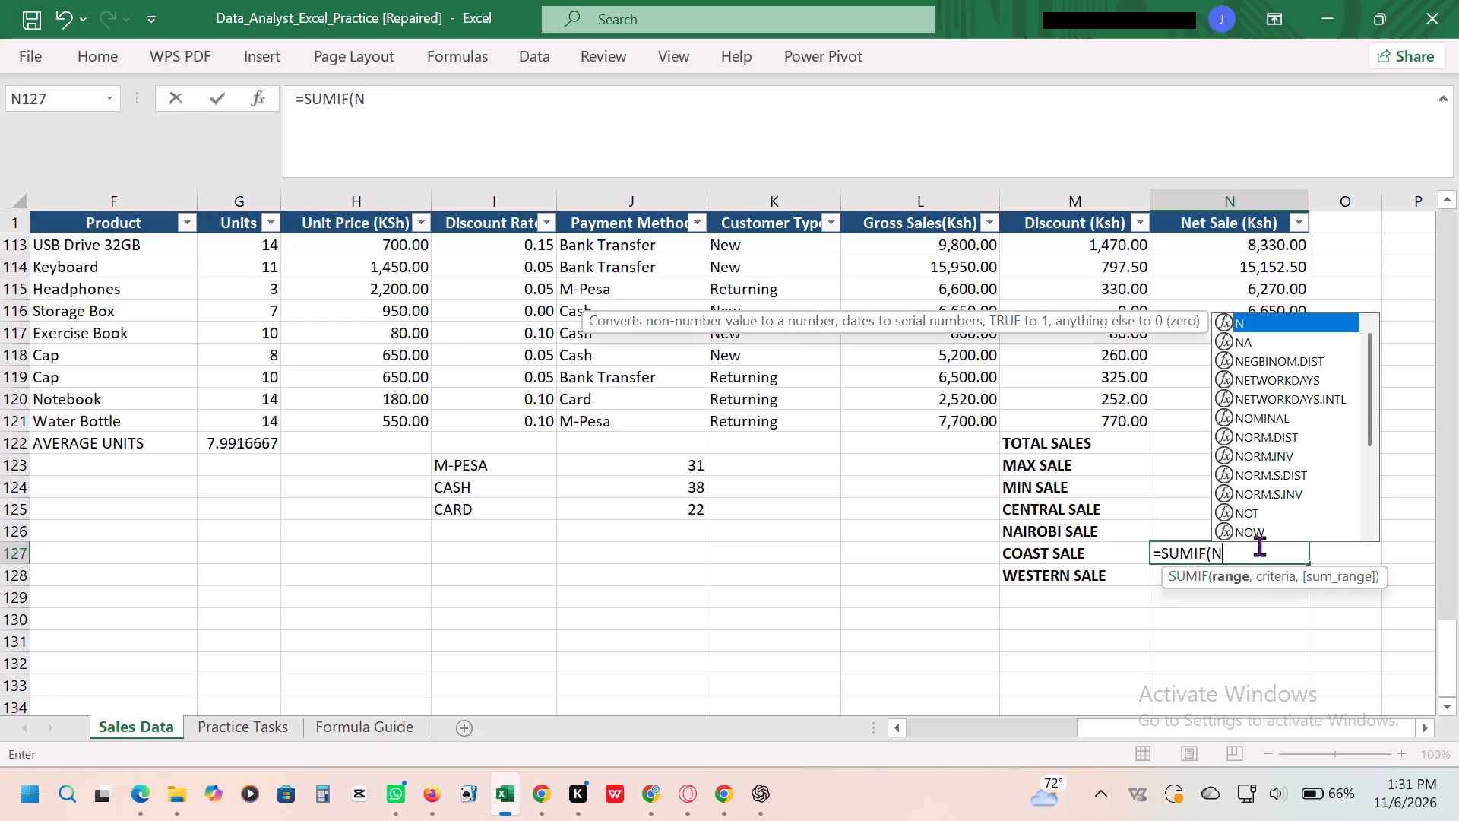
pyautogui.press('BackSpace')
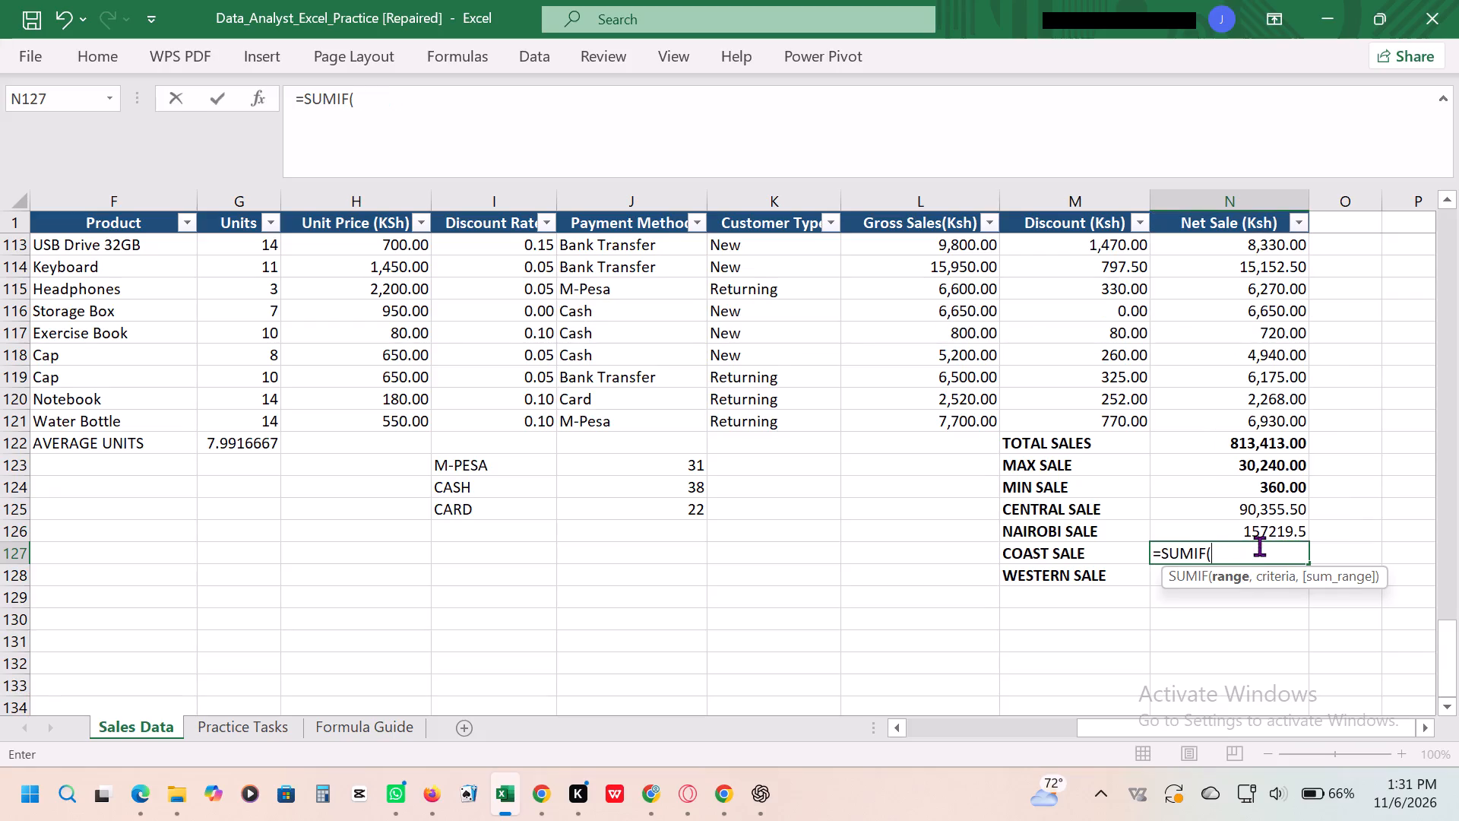
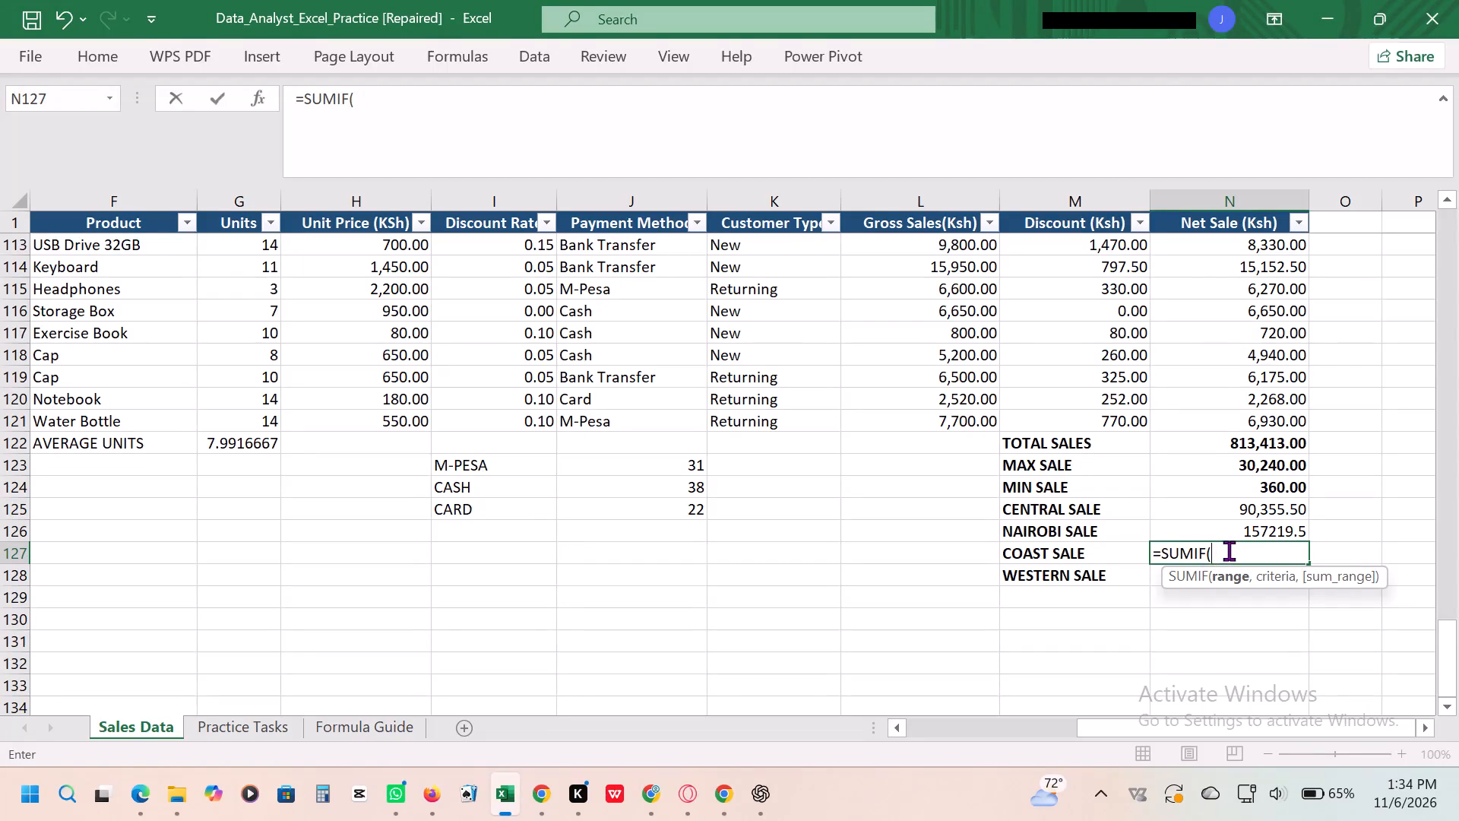
# Enter range C2:C121 and criterion "COAST" in the SUMIF formula for COAST SALE in cell N127.
pyautogui.write('C2')
pyautogui.hotkey('shift', ':')
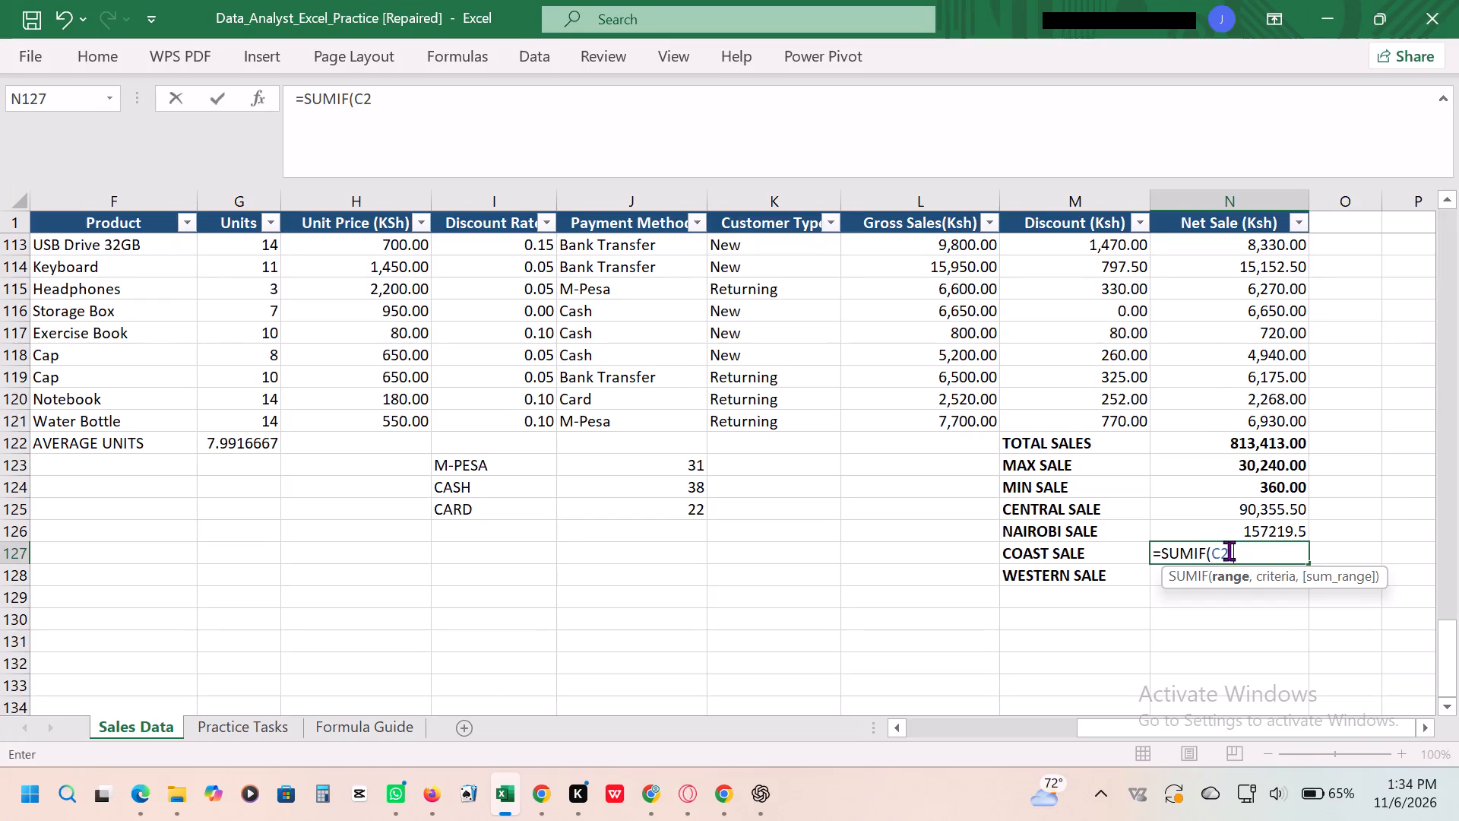
pyautogui.write('C121')
pyautogui.press(',')
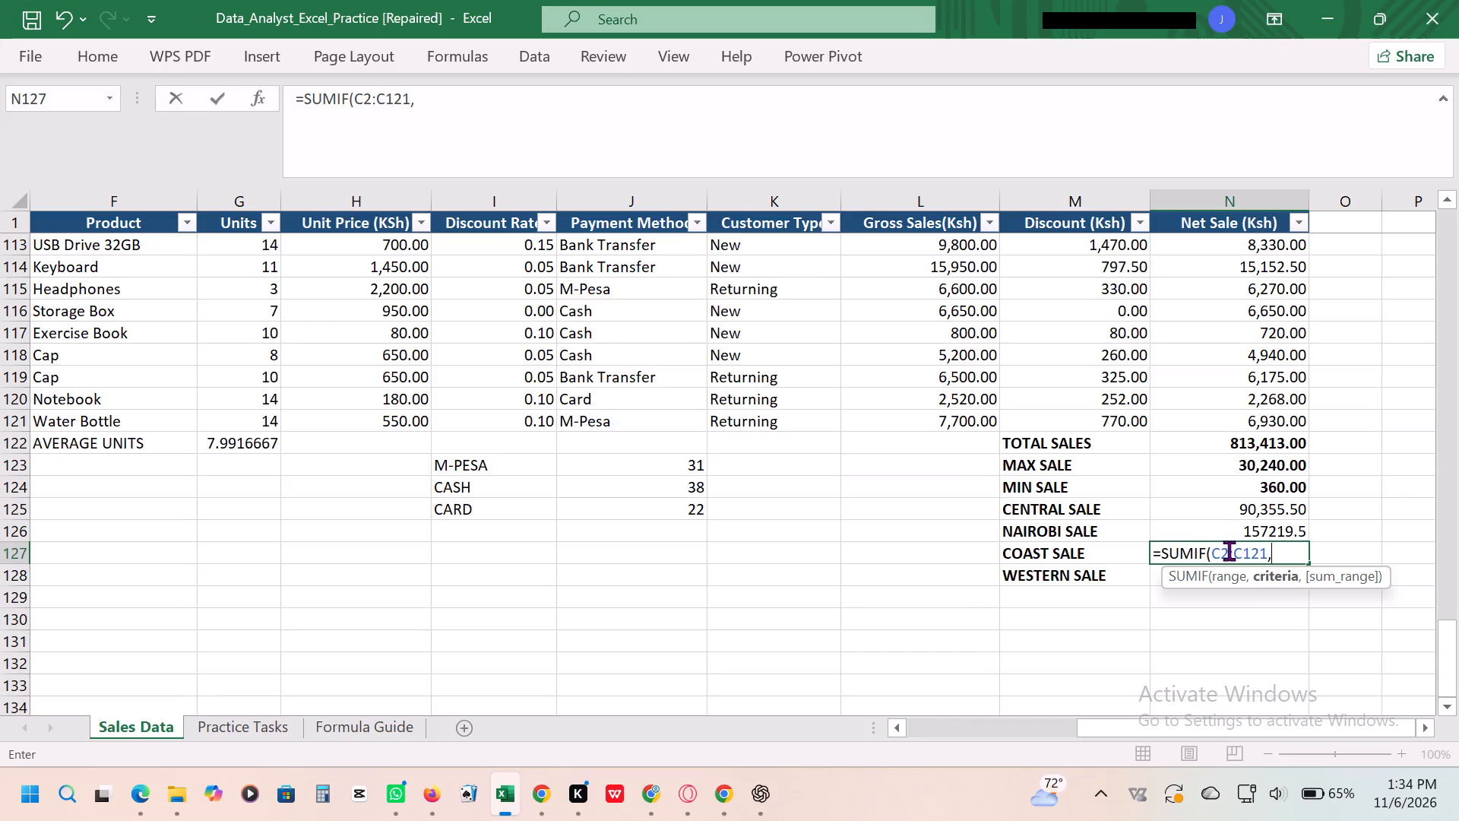
pyautogui.hotkey('shift', '"')
pyautogui.write('CO')
pyautogui.write('AS')
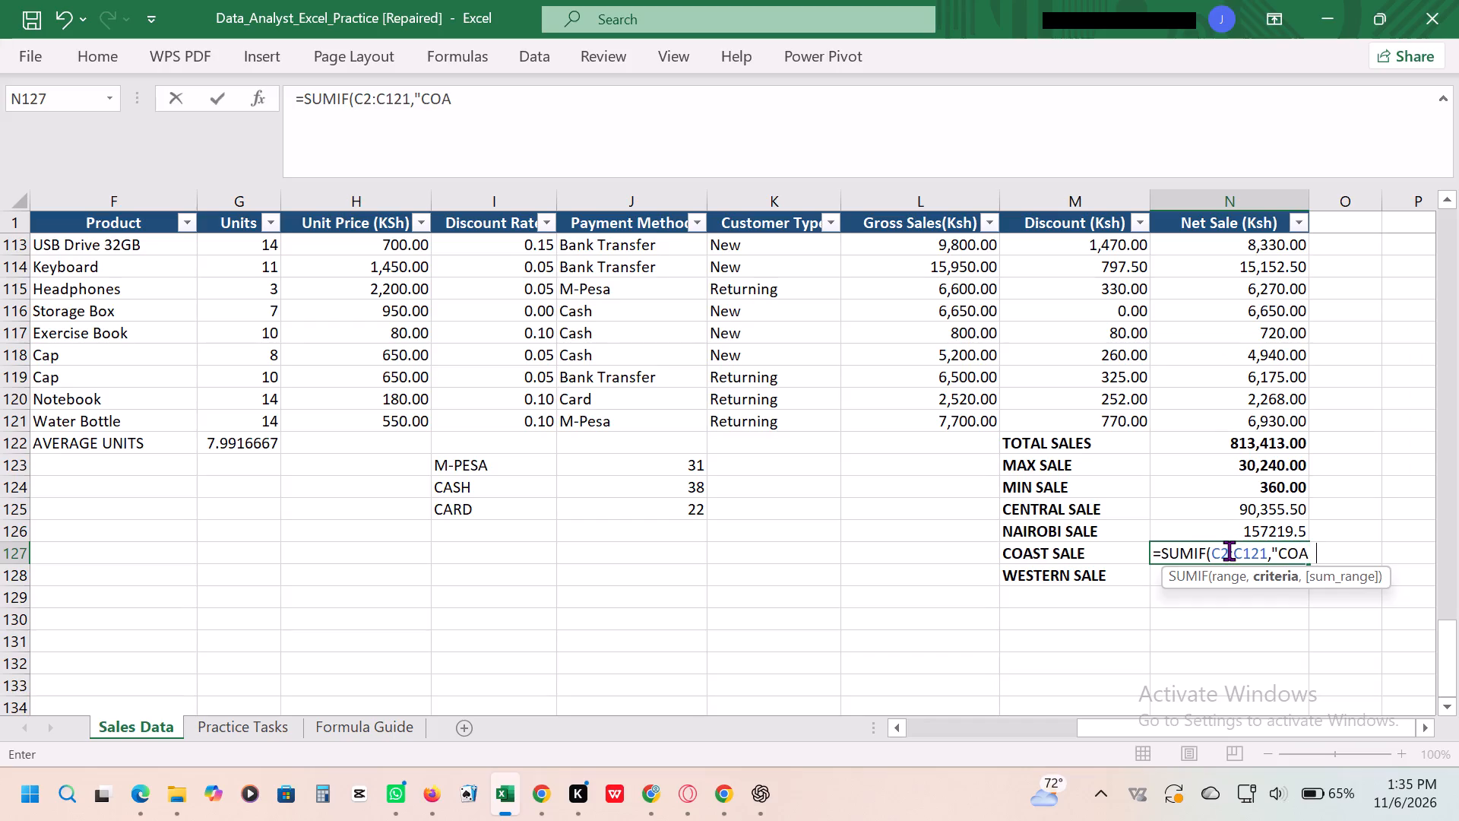
pyautogui.press('t')
pyautogui.press("'")
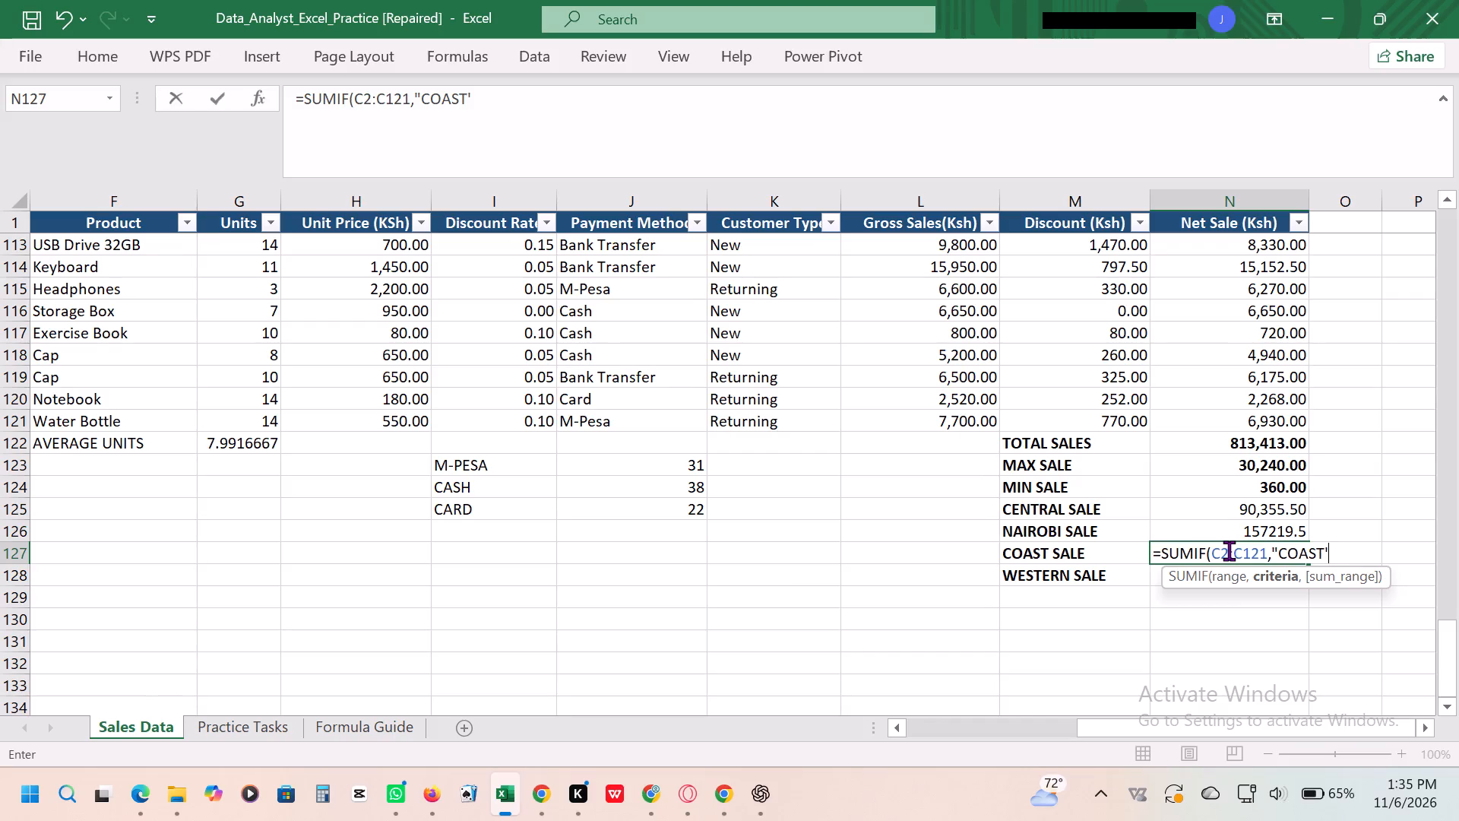
pyautogui.press('BackSpace')
pyautogui.hotkey('shift', '"')
pyautogui.press(',')
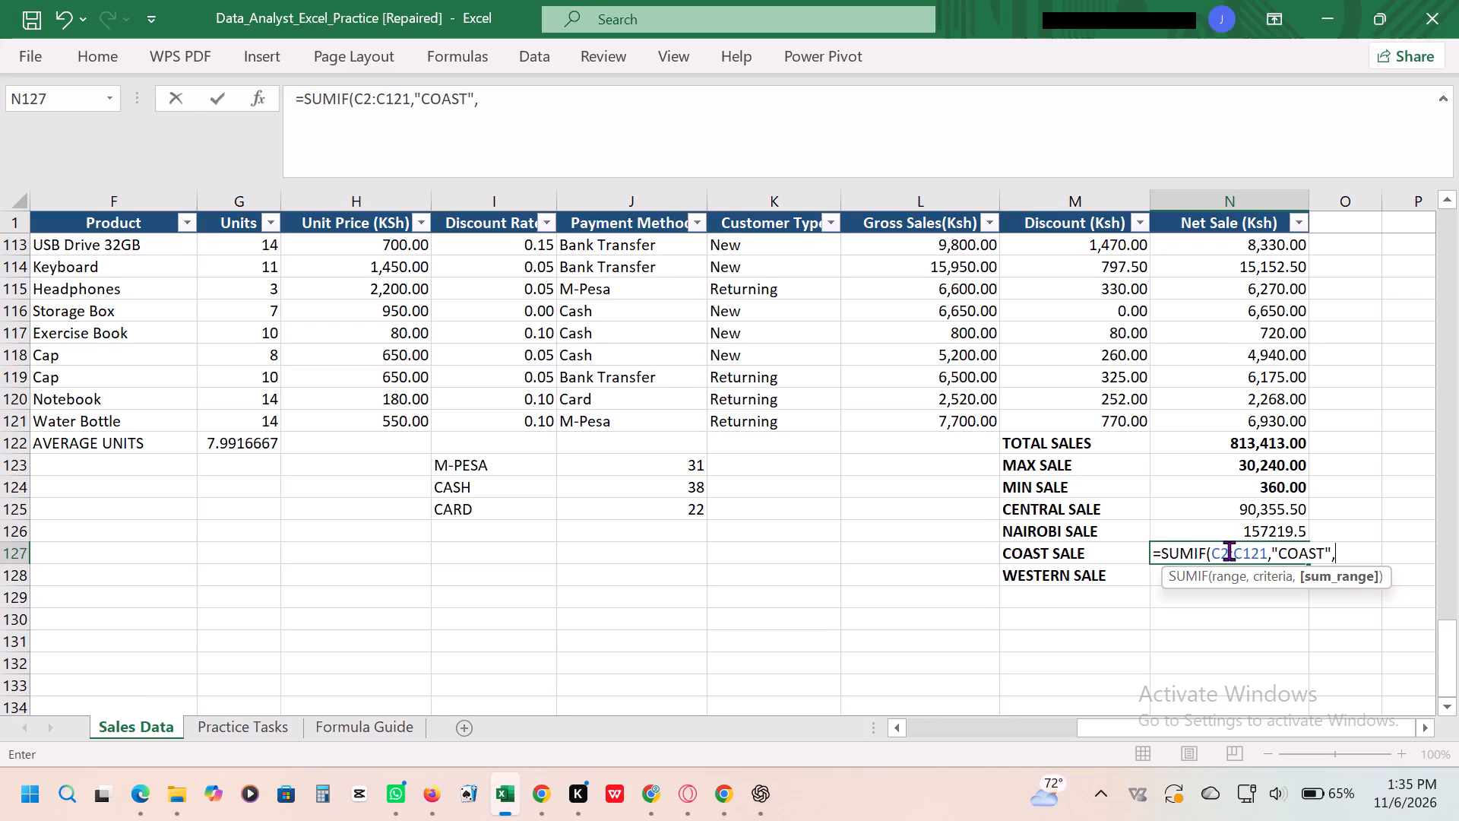
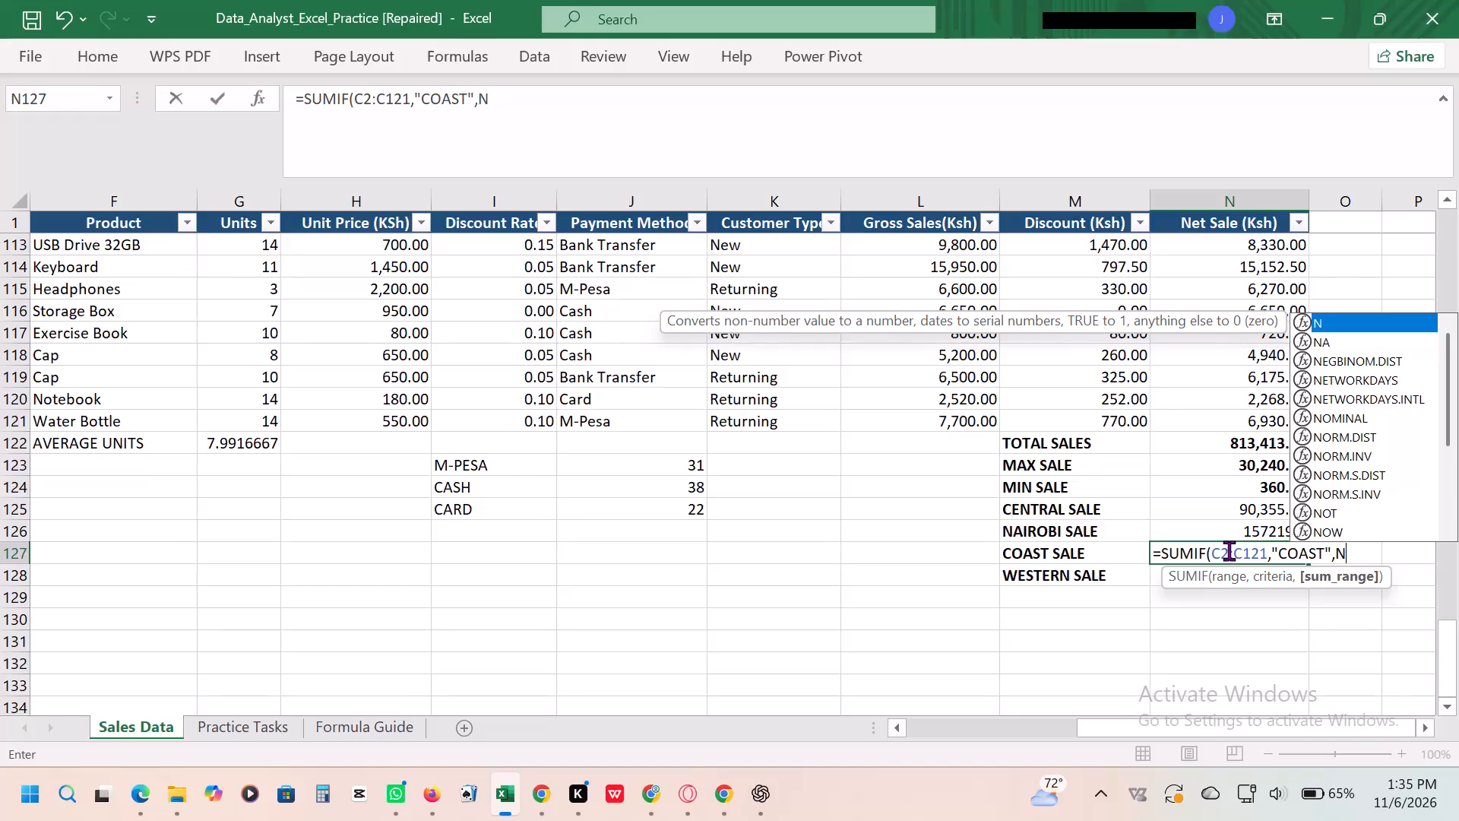
# Complete the COAST SALE SUMIF formula in N127 with the sum range N2:N121.
pyautogui.press('2')
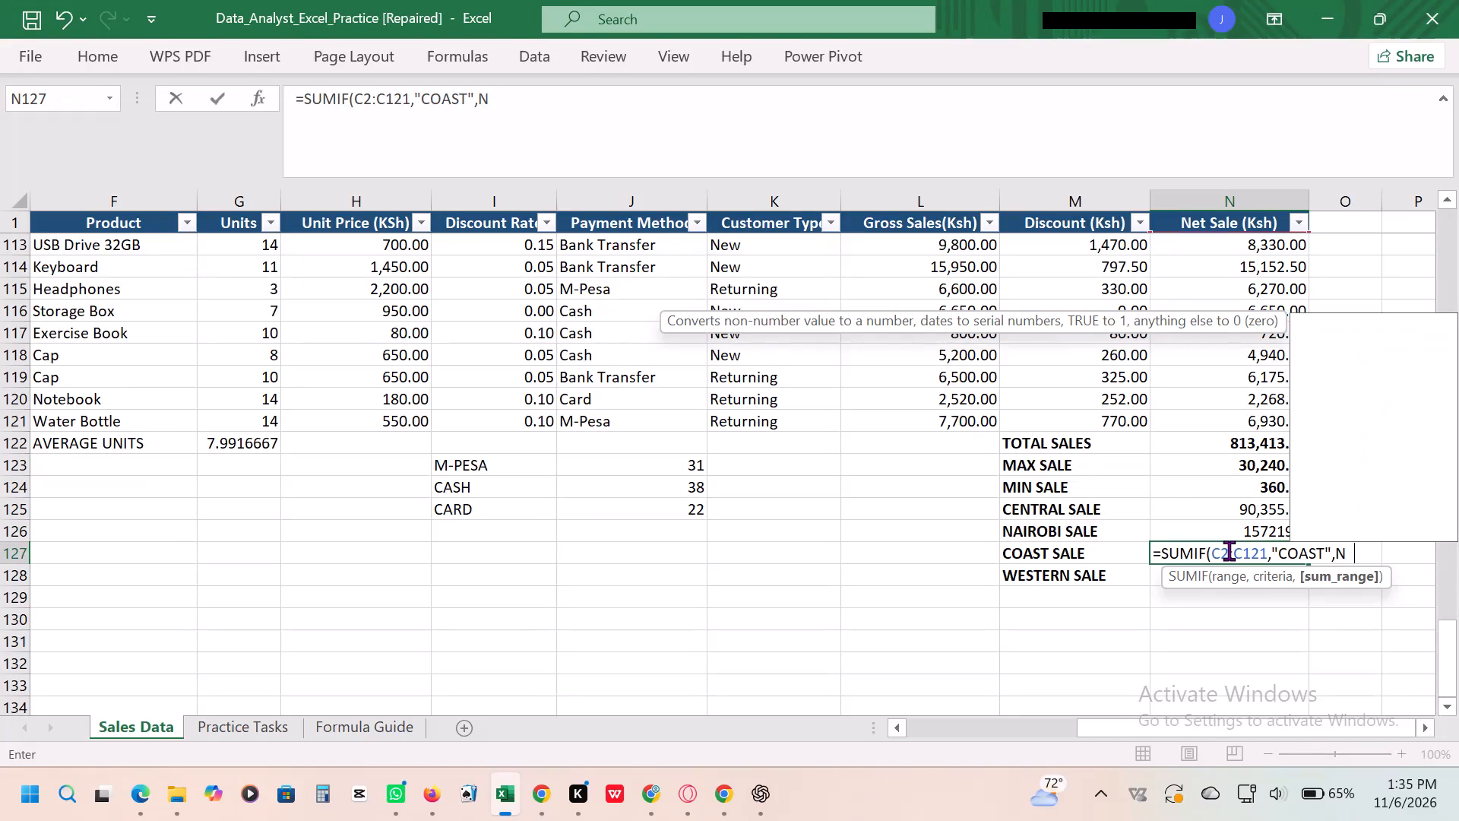
pyautogui.hotkey('shift', ':')
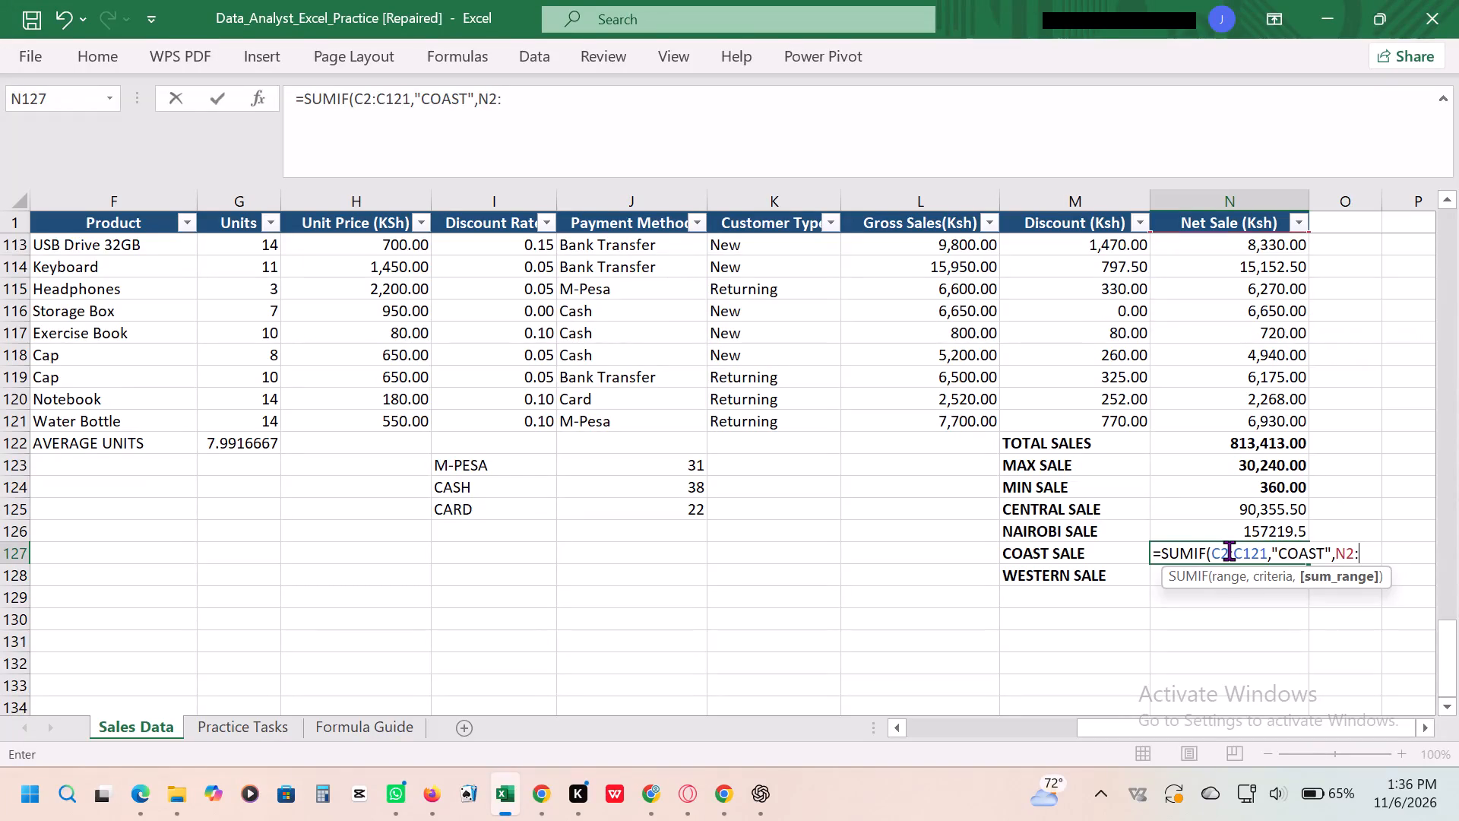
pyautogui.write('121')
pyautogui.hotkey('shift', ')')
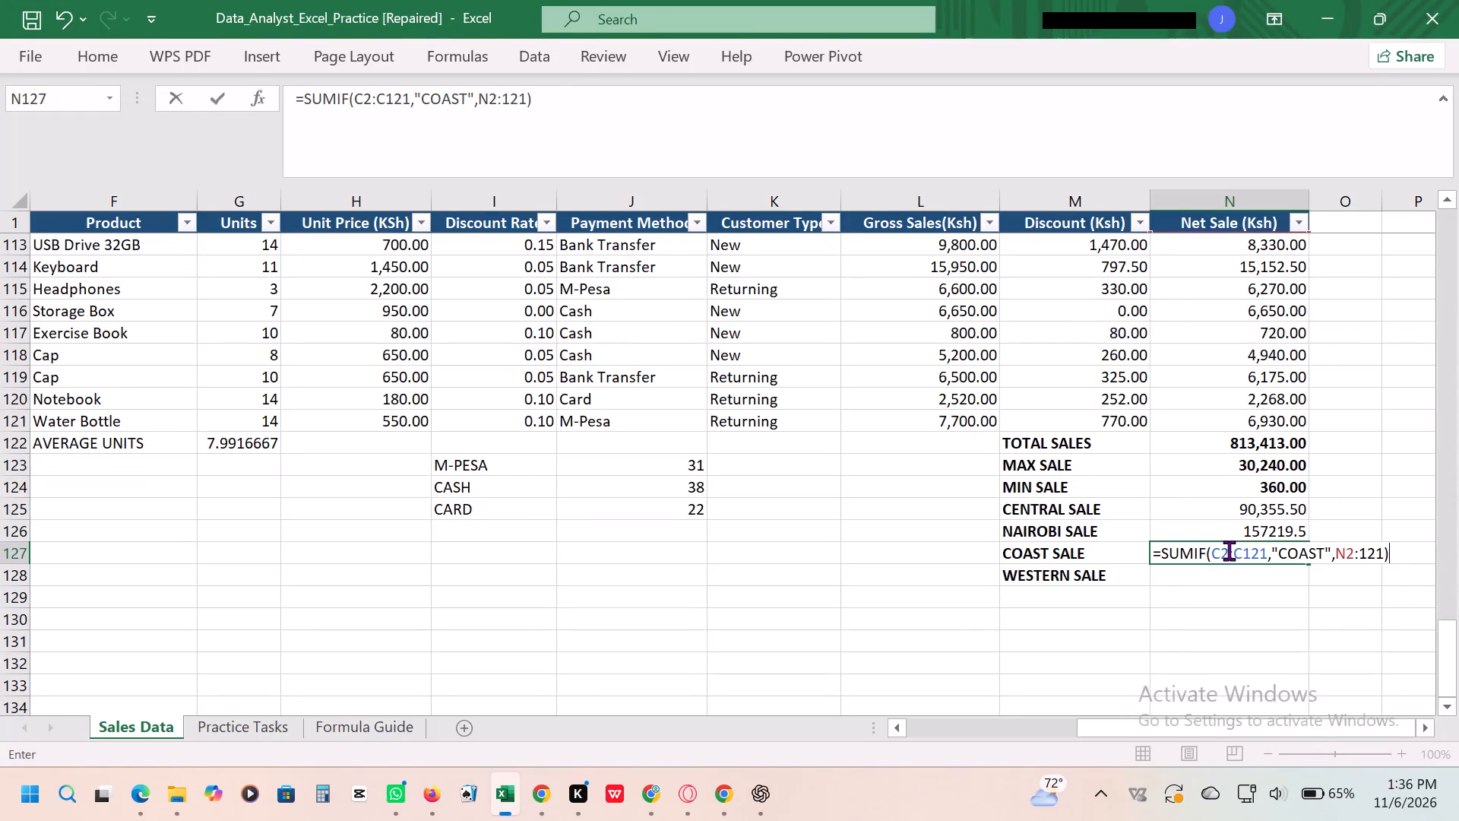
pyautogui.press('Return')
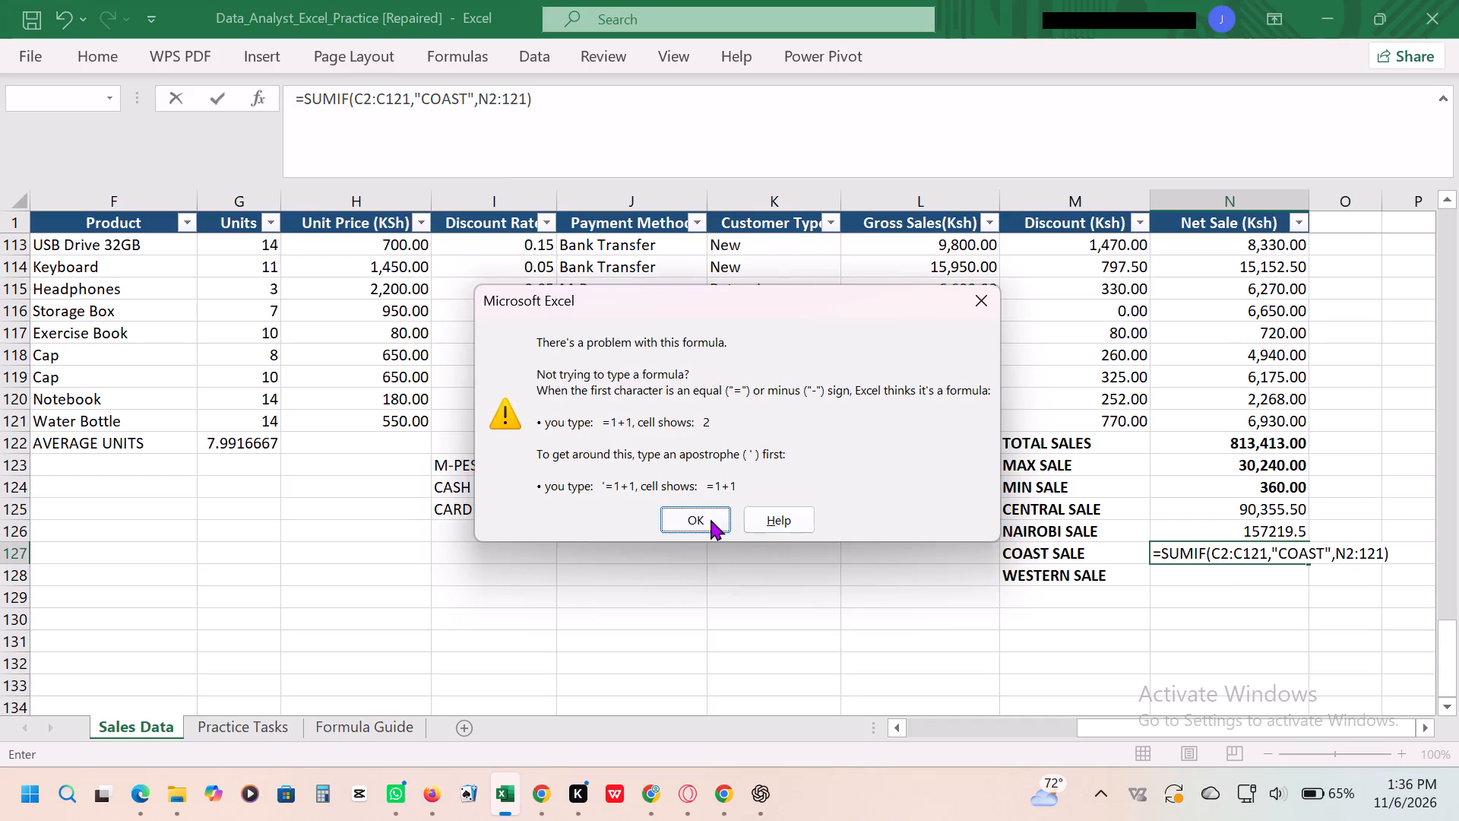
pyautogui.click(706, 518)
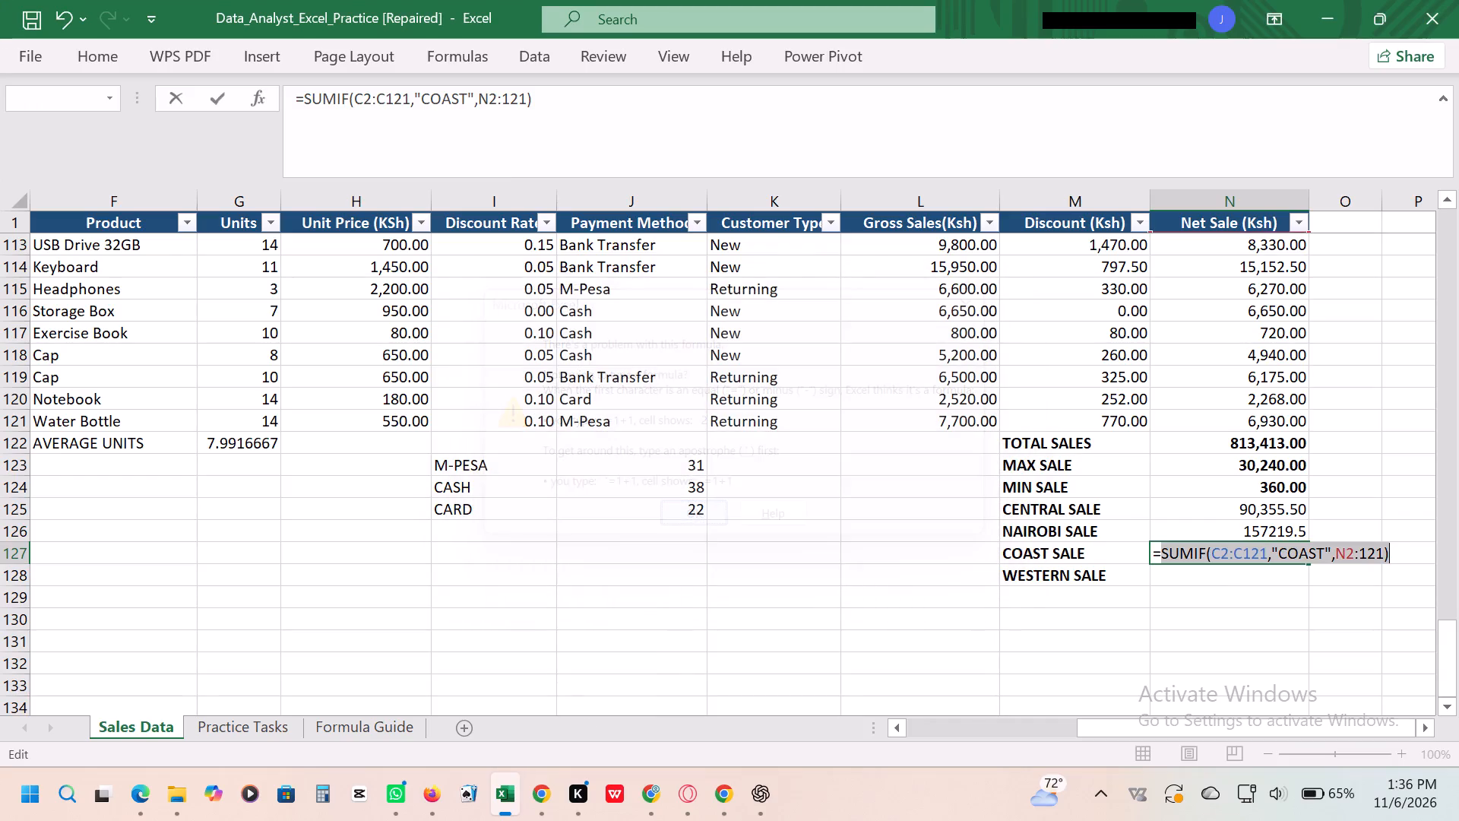
pyautogui.click(1365, 552)
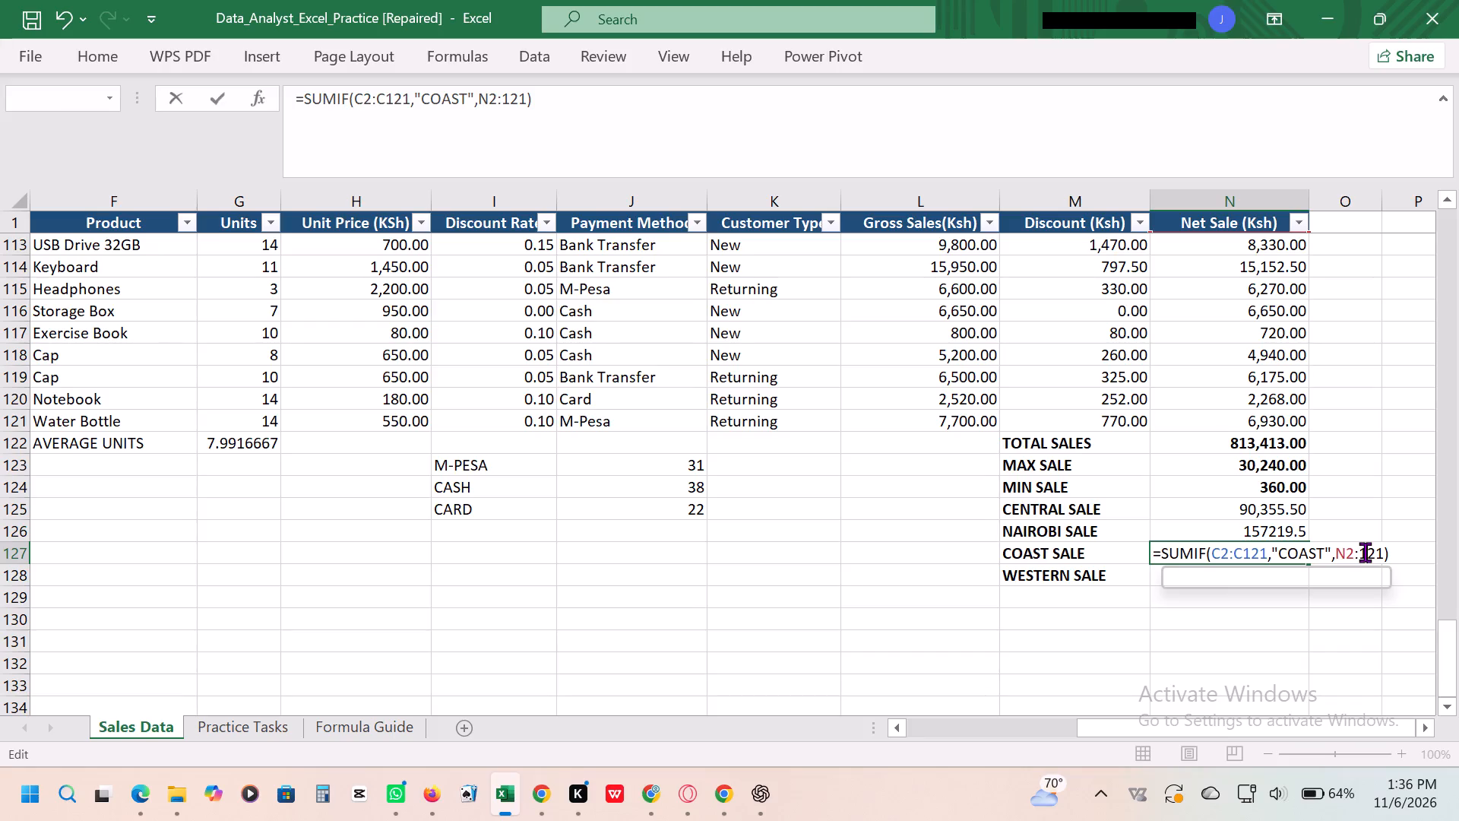
pyautogui.click(1359, 551)
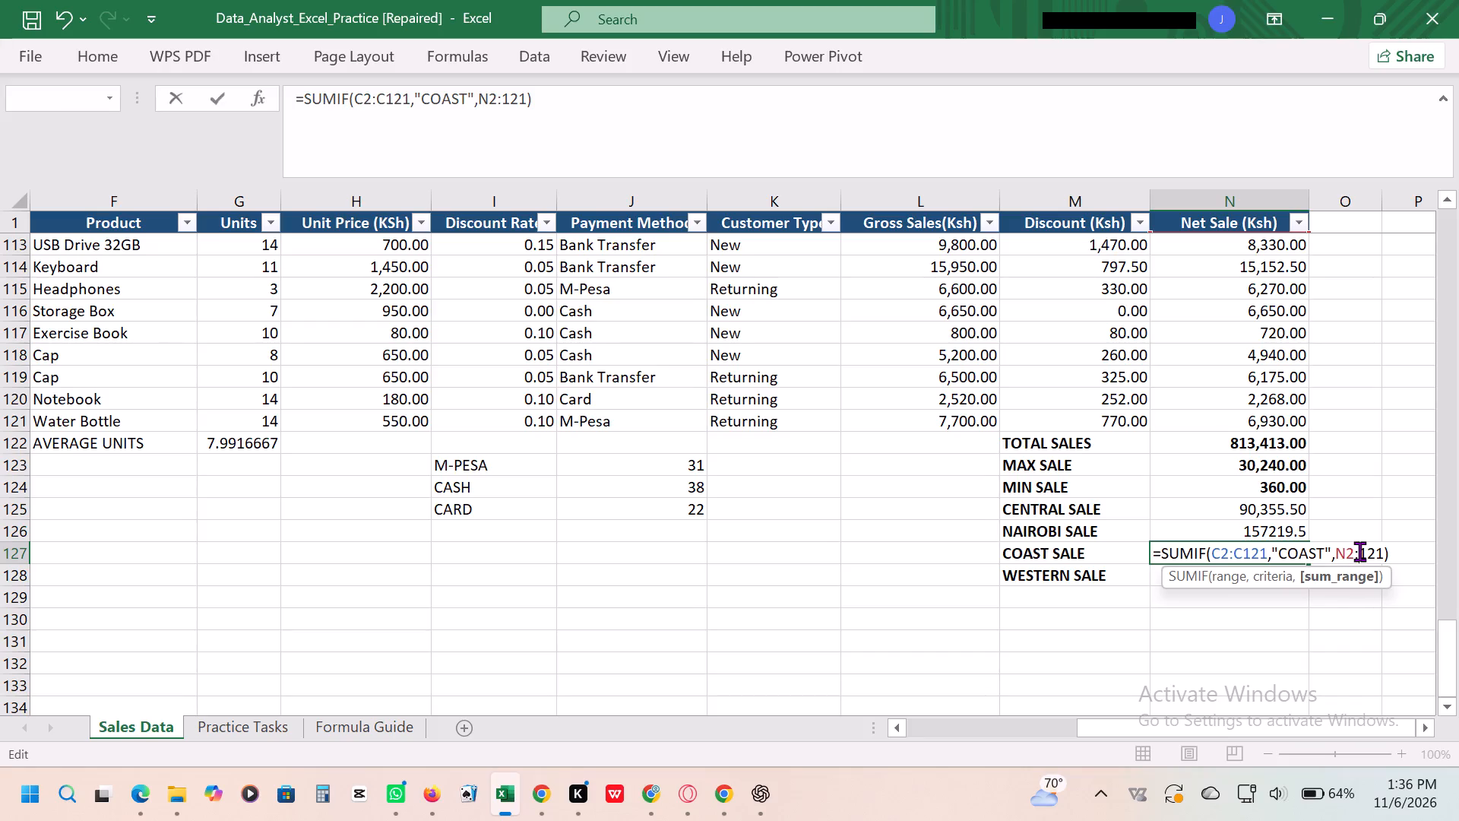
pyautogui.press('n')
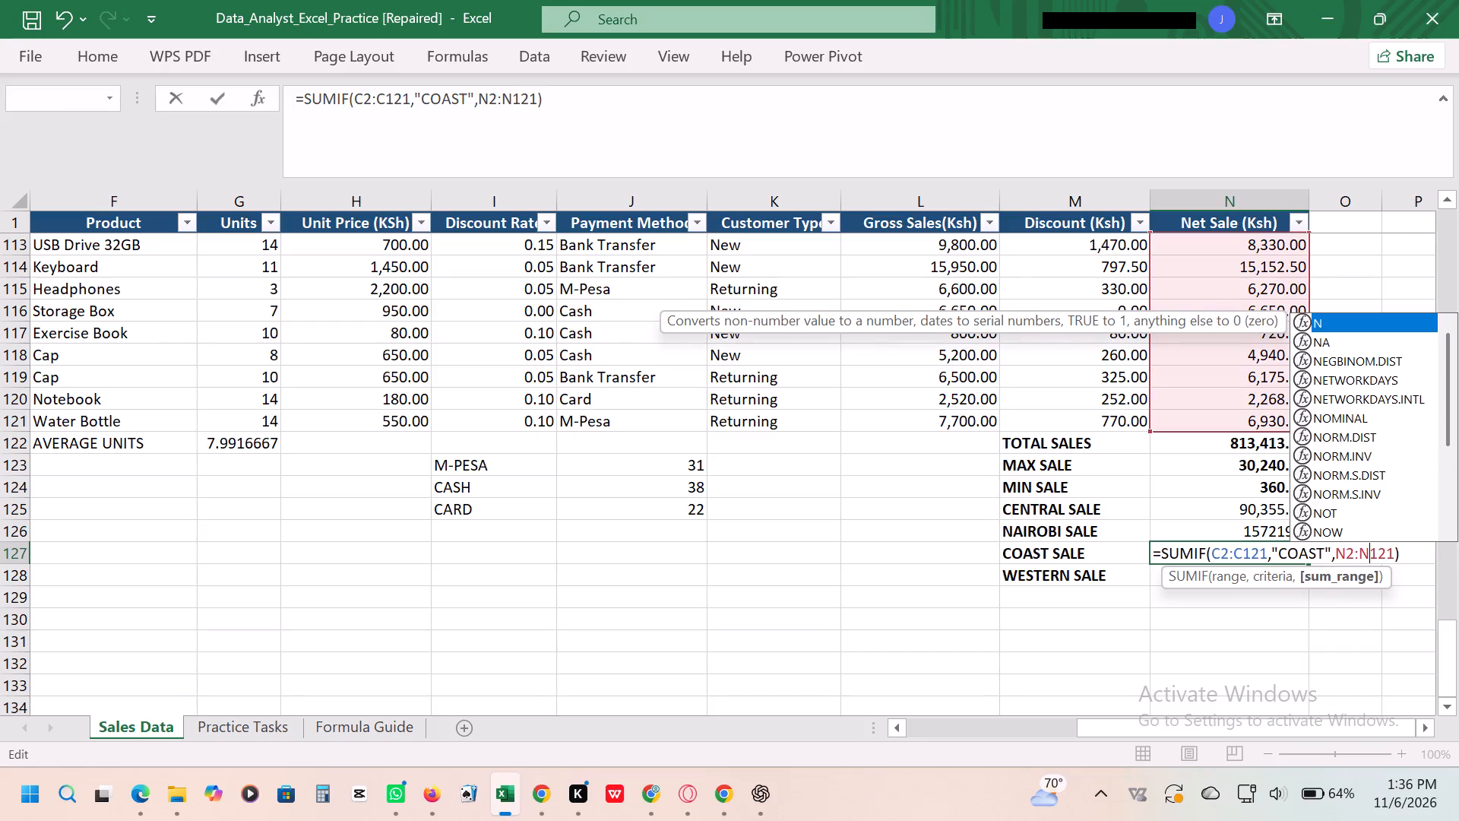
pyautogui.press('Return')
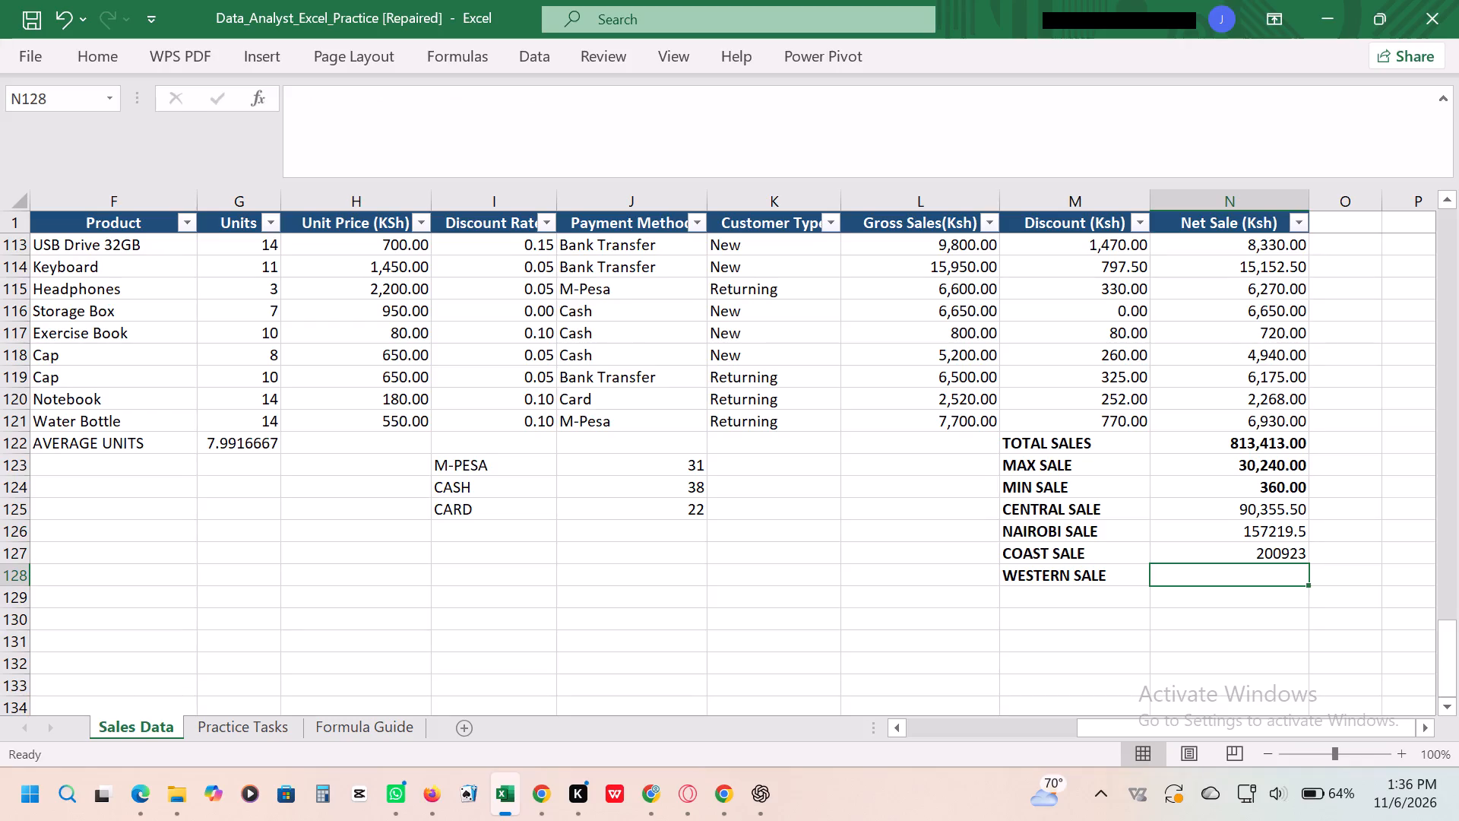
# Copy the full COAST SALE formula text from N127 into the WESTERN SALE cell N128, keeping the original formula in N127.
pyautogui.doubleClick(1231, 551)
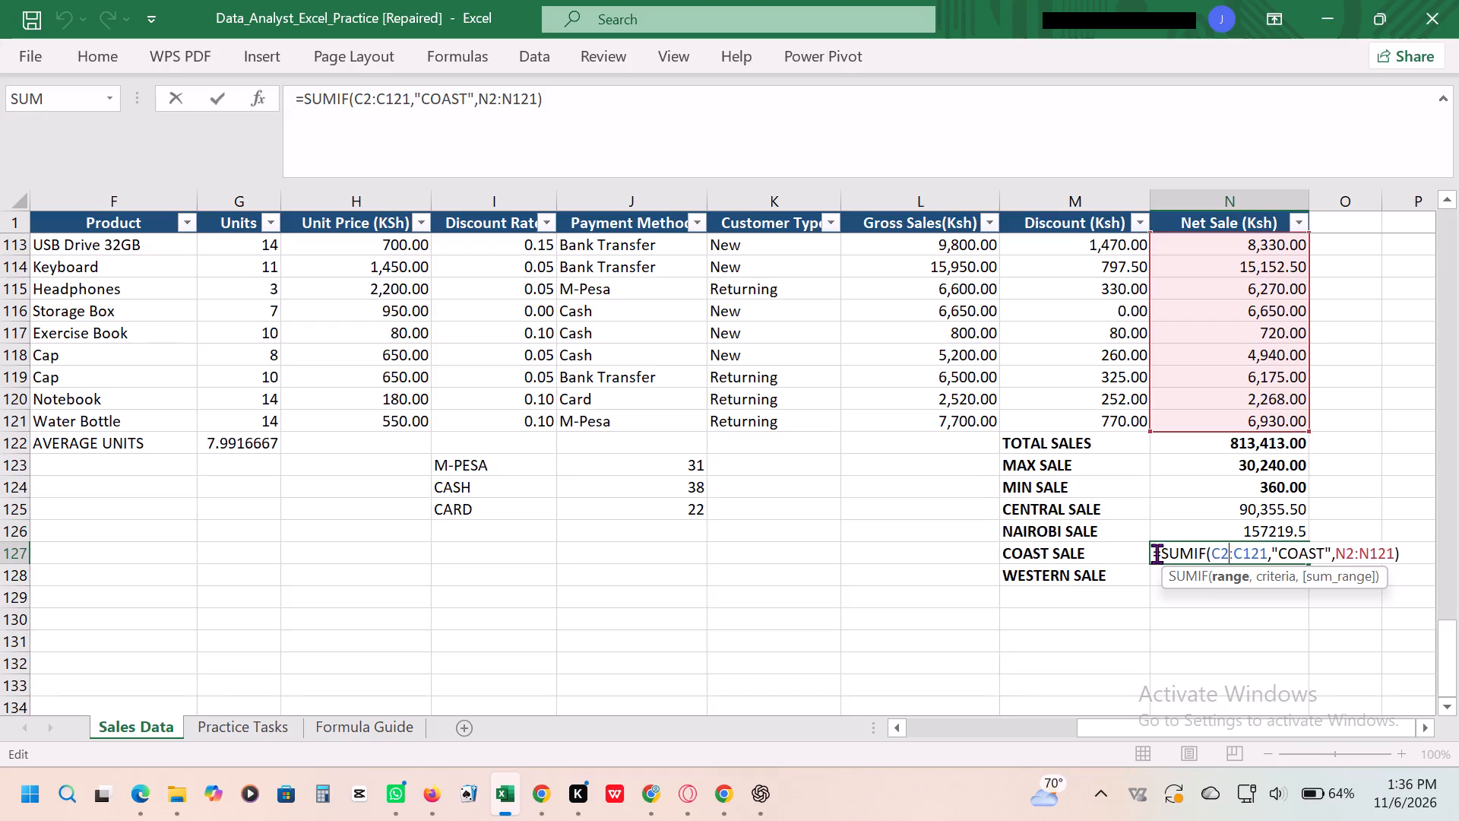
pyautogui.moveTo(1157, 553); pyautogui.dragTo(1395, 560)
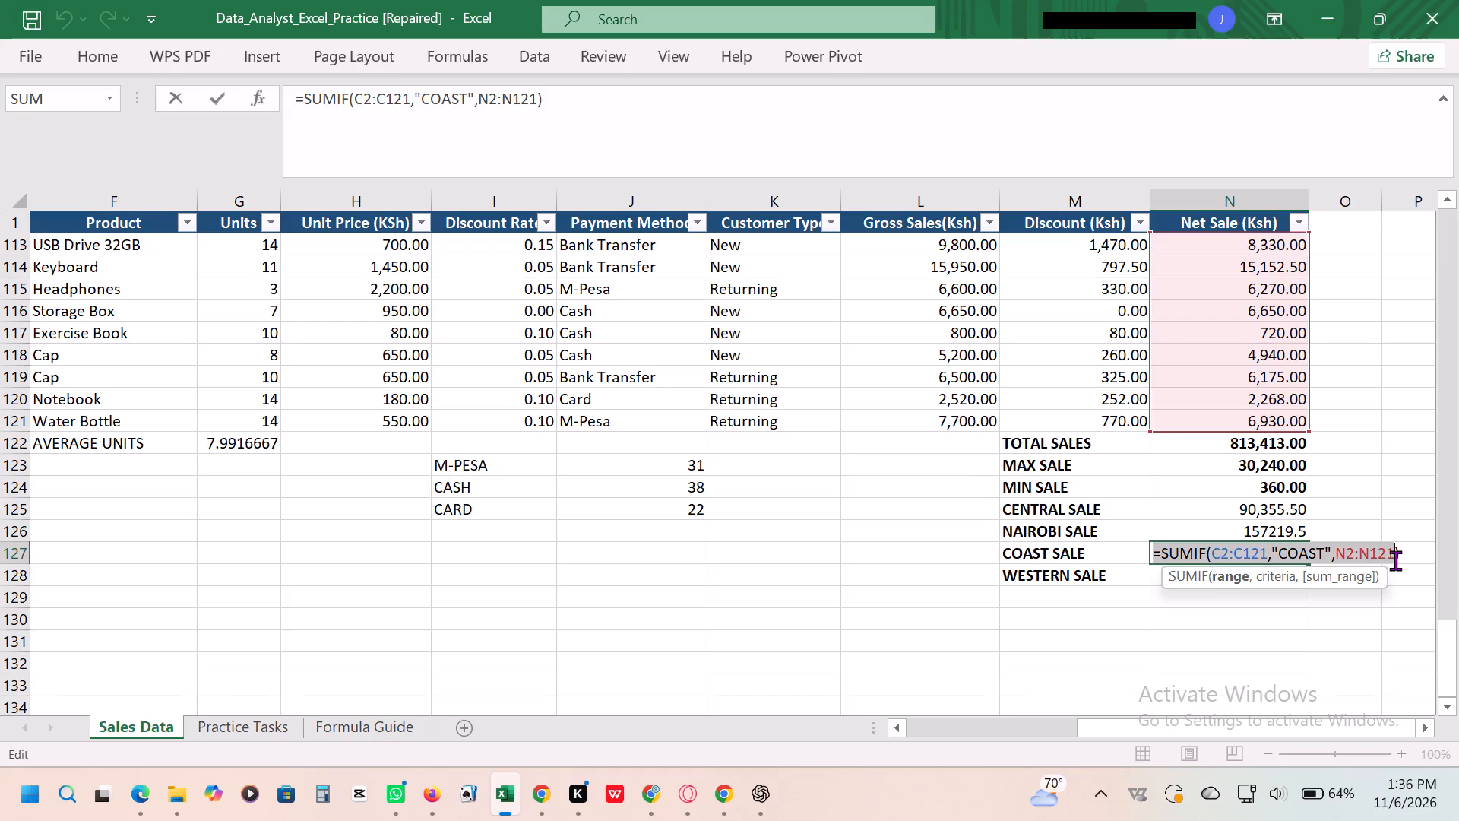
pyautogui.moveTo(1395, 560); pyautogui.dragTo(1398, 560)
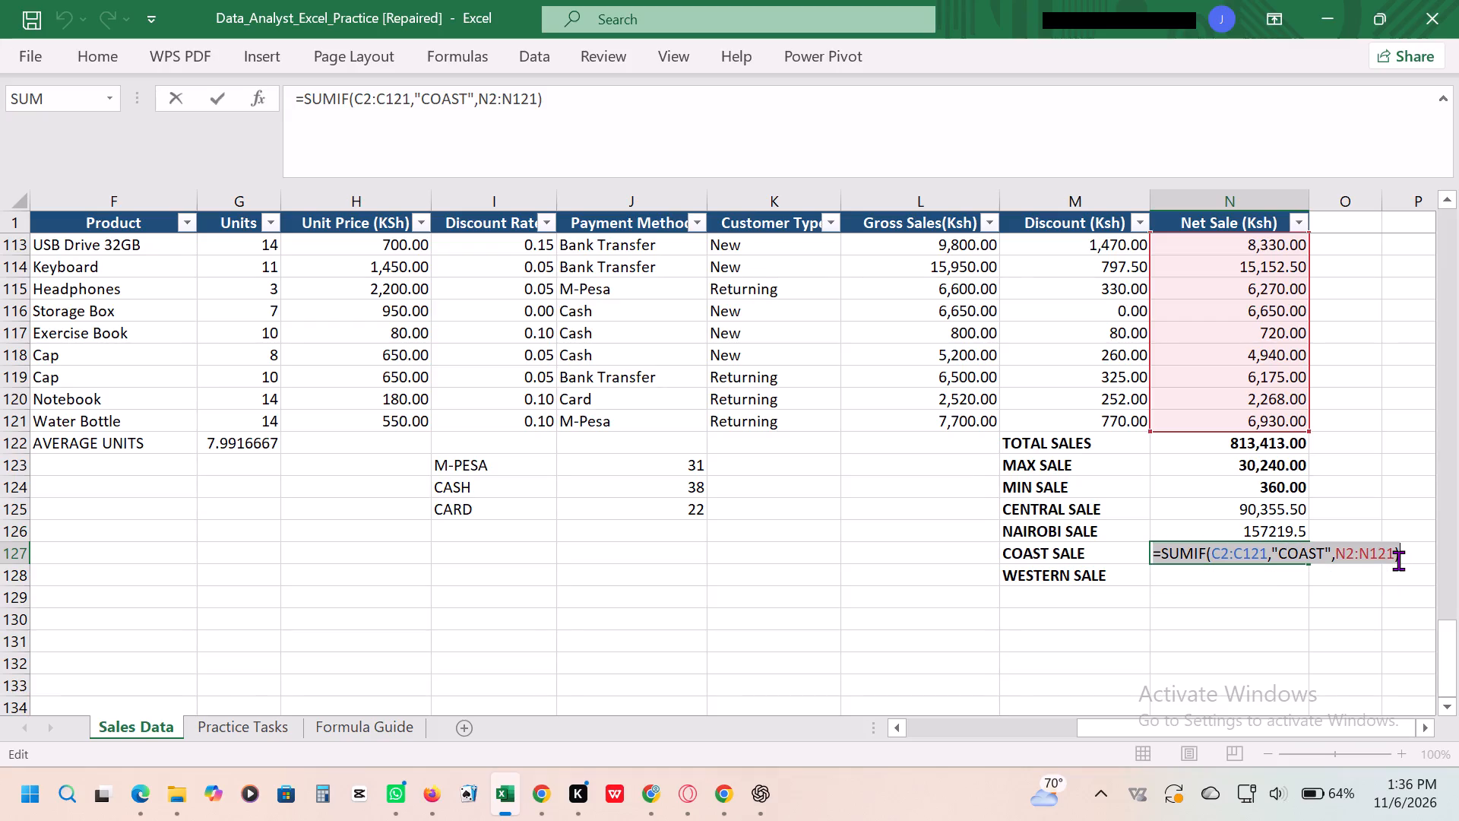
pyautogui.hotkey('ctrl', 'c')
pyautogui.click(1248, 572)
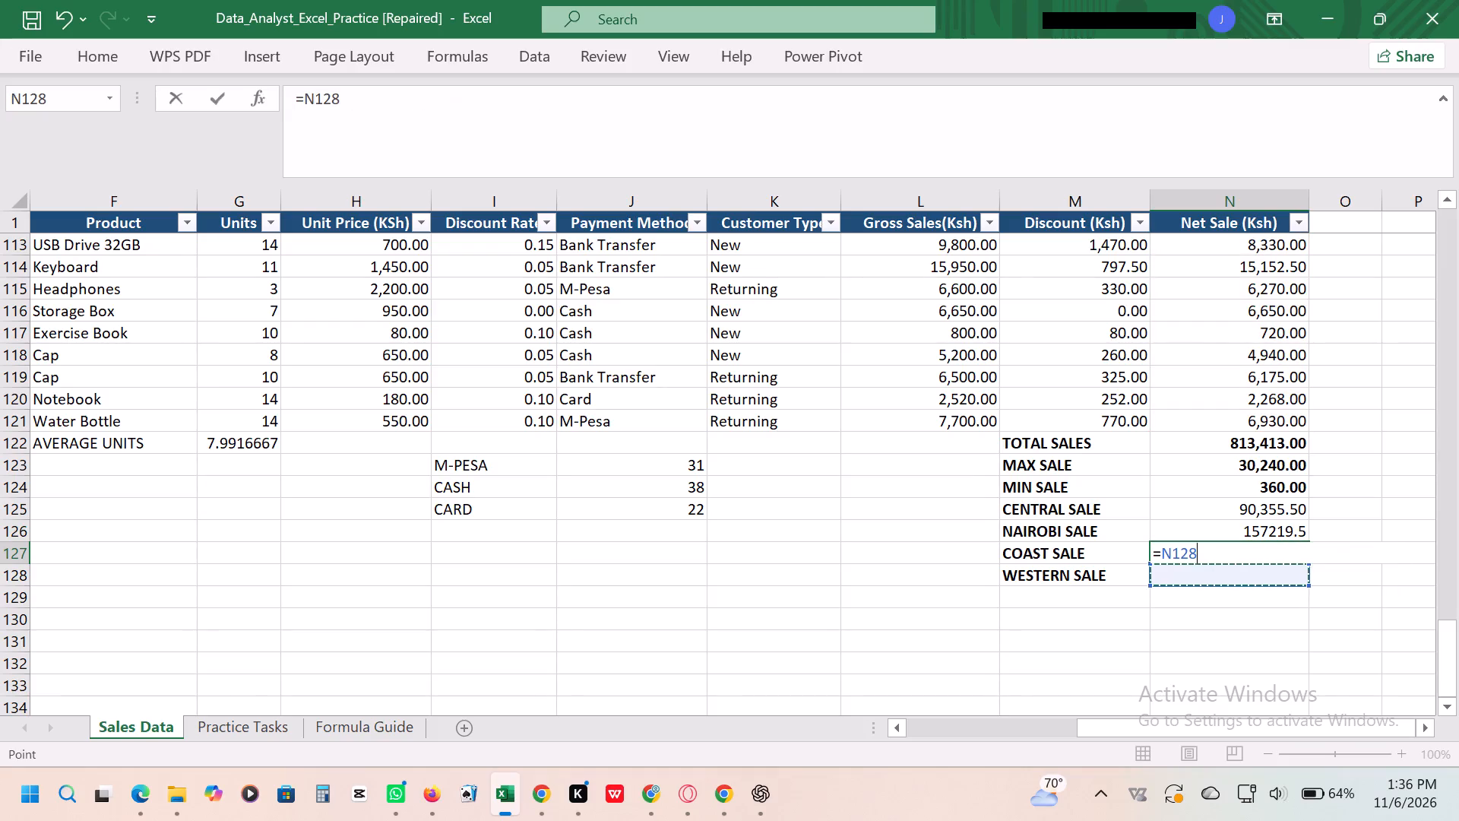
pyautogui.click(1239, 555)
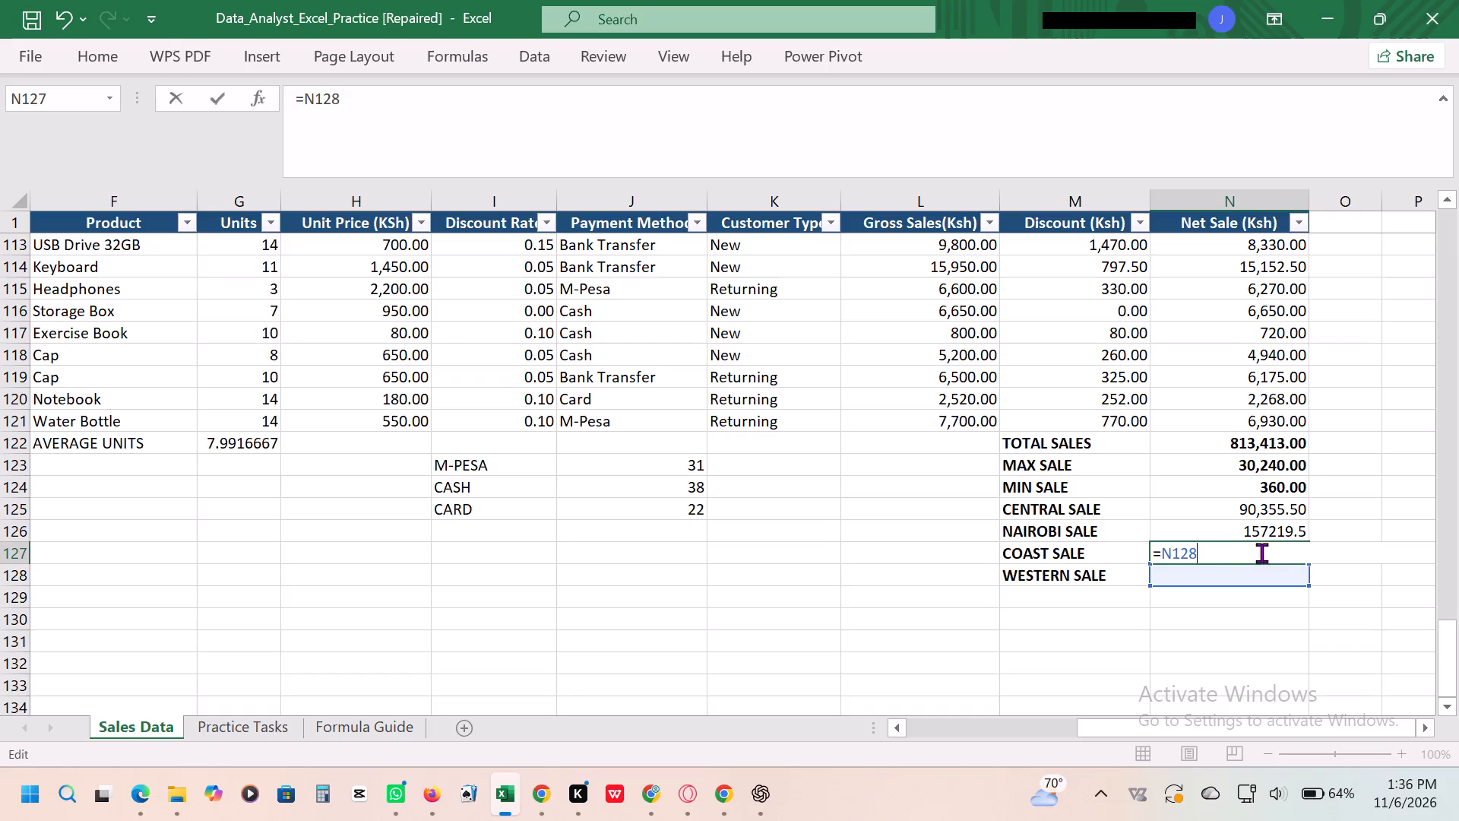
pyautogui.click(66, 20)
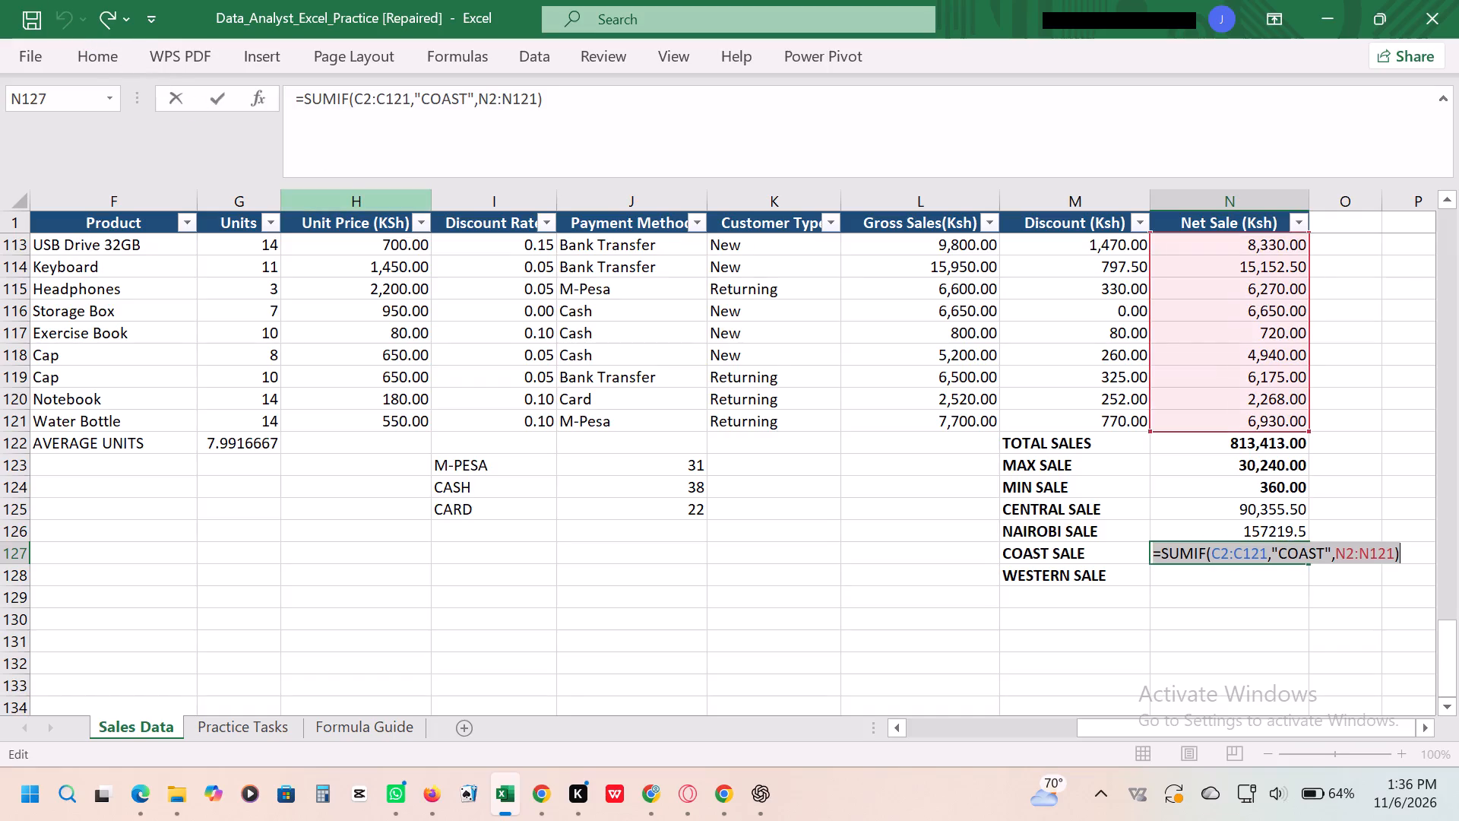
pyautogui.press('Return')
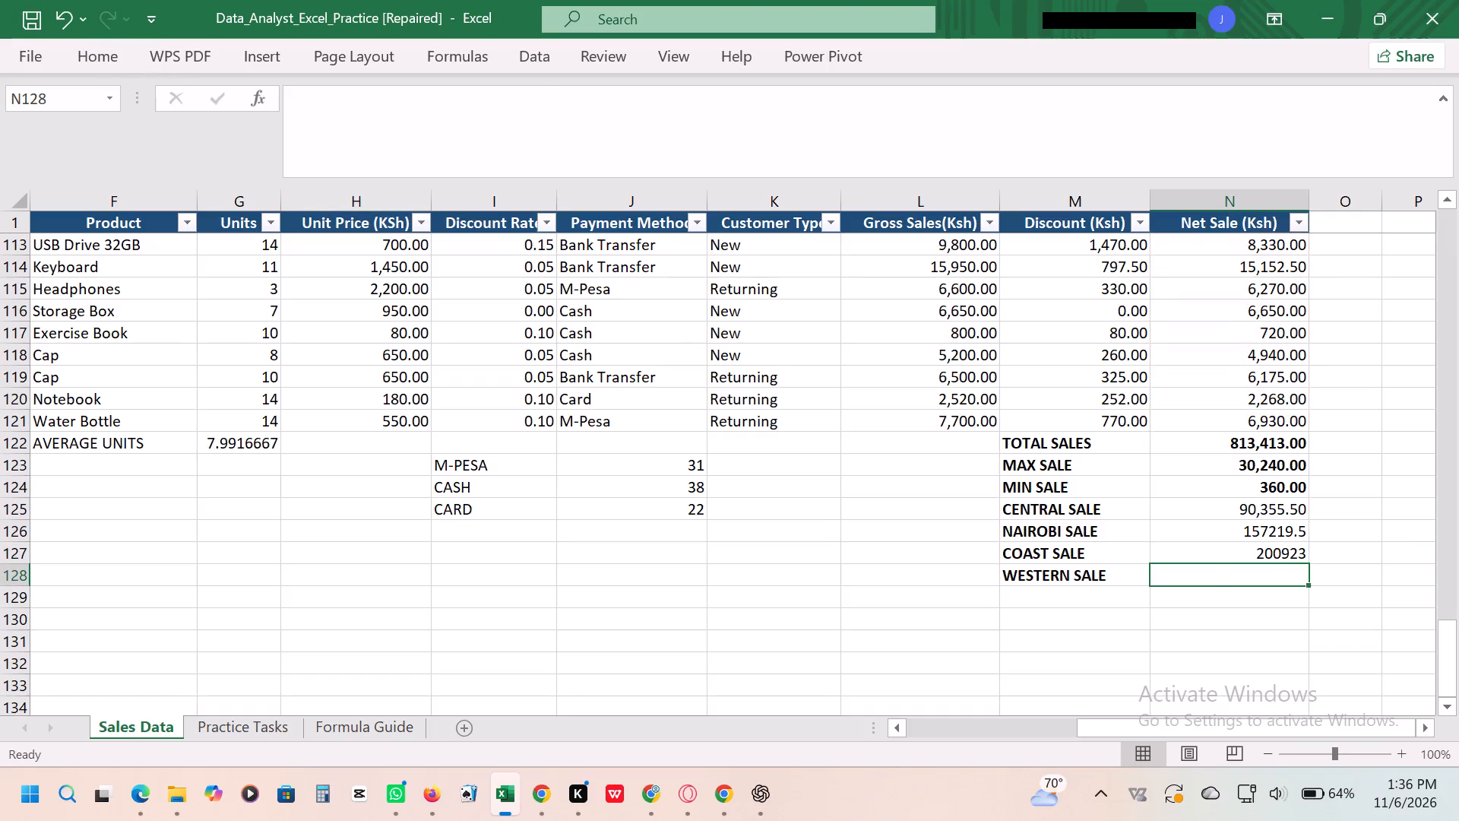
pyautogui.doubleClick(1208, 577)
pyautogui.hotkey('ctrl', 'v')
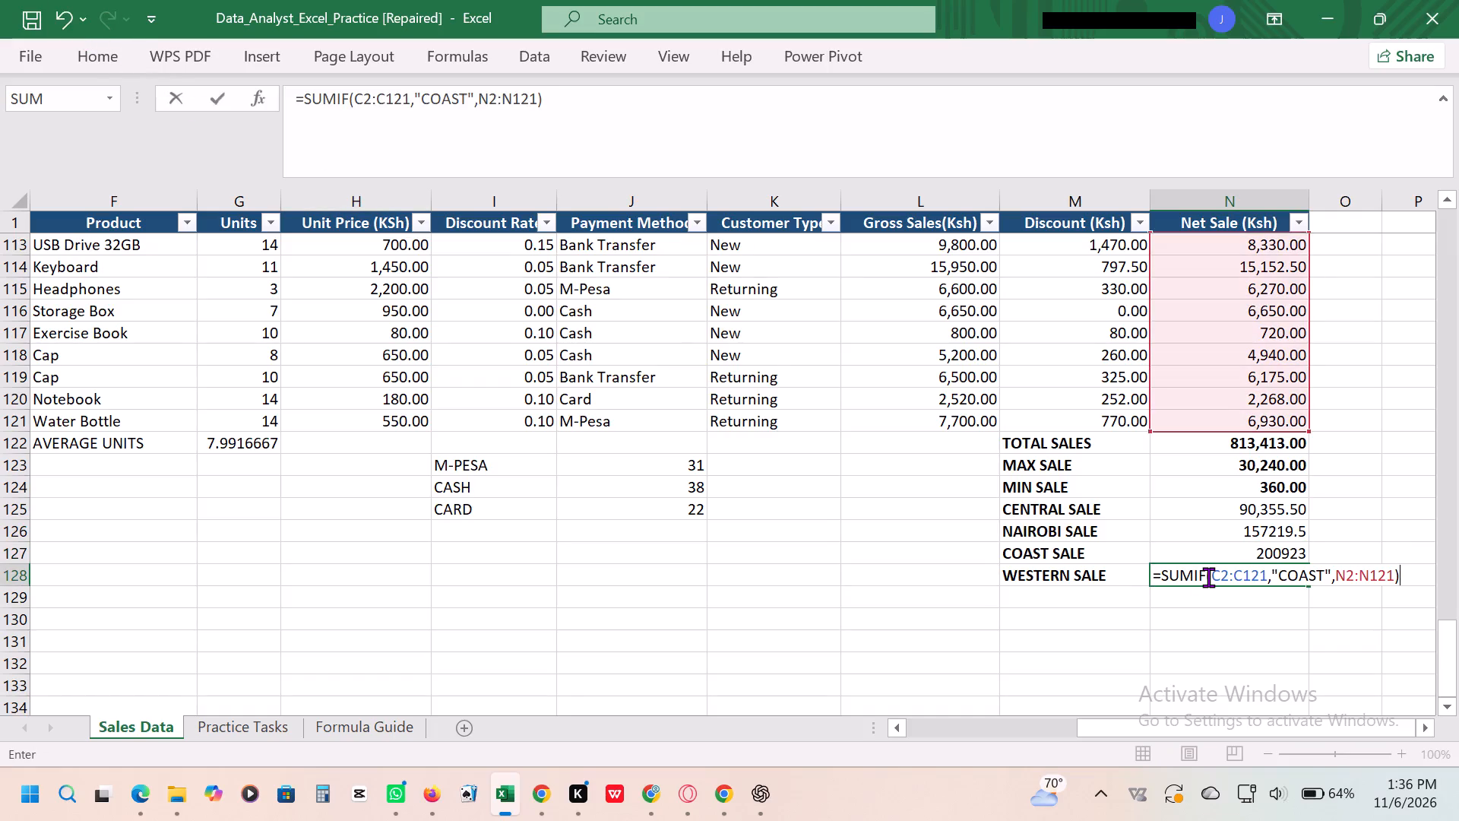
# Replace the "COAST" criterion in the N128 SUMIF formula with "WESTERN" and commit the formula.
pyautogui.click(1327, 579)
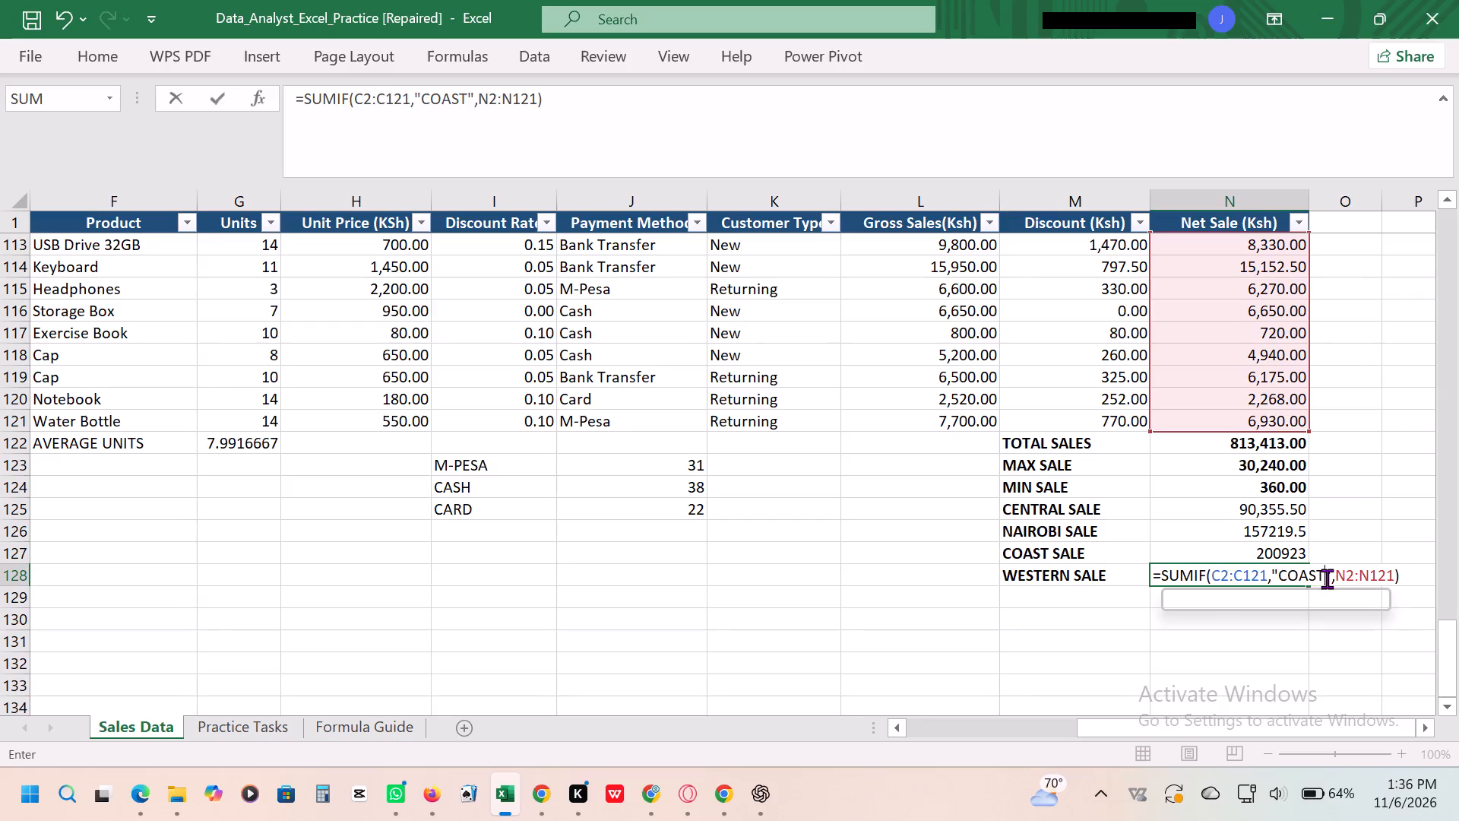
pyautogui.press('BackSpace')
pyautogui.press('BackSpace')
pyautogui.press('BackSpace')
pyautogui.press('BackSpace')
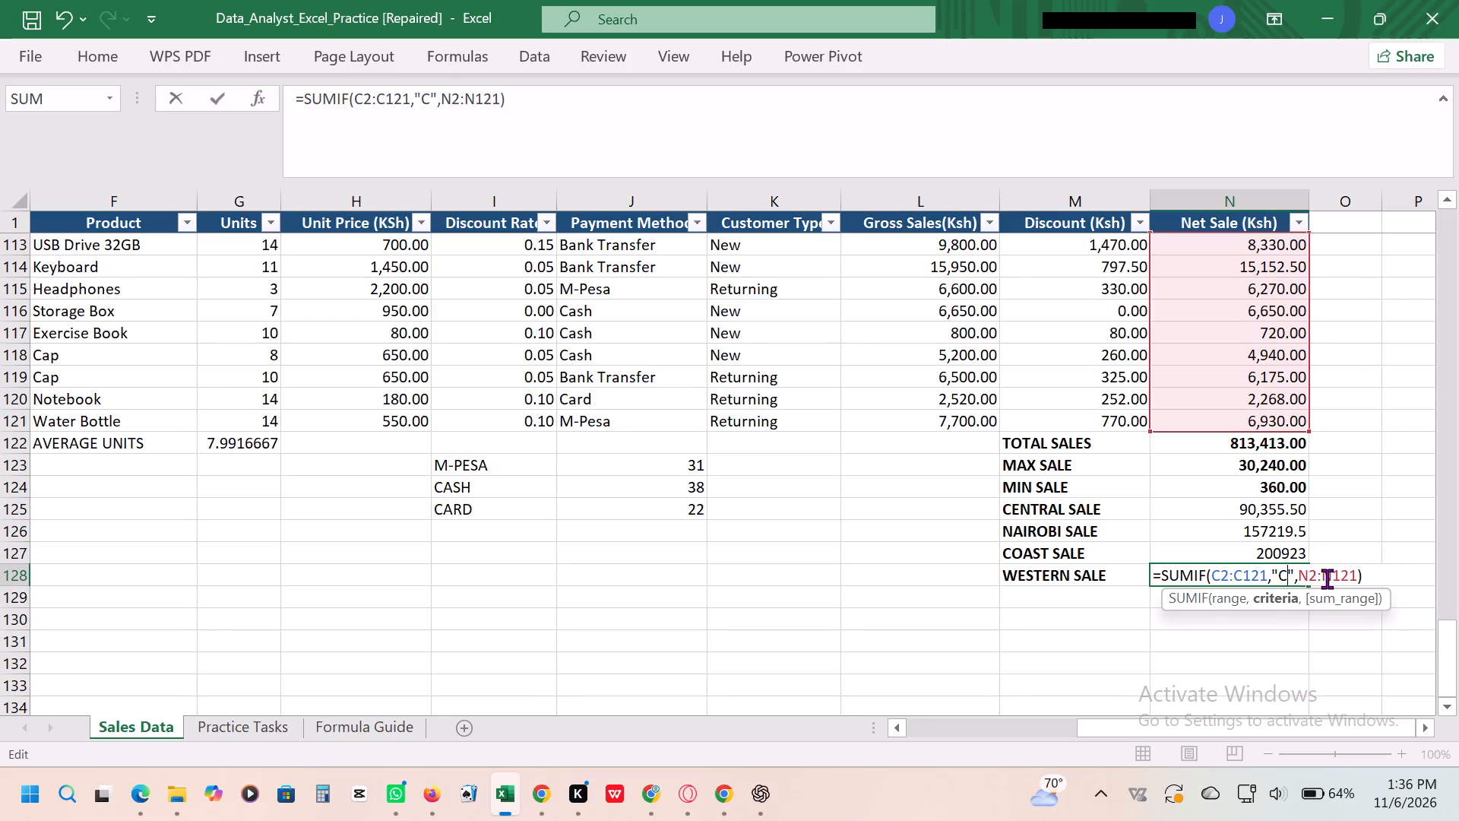
pyautogui.write('WESTER')
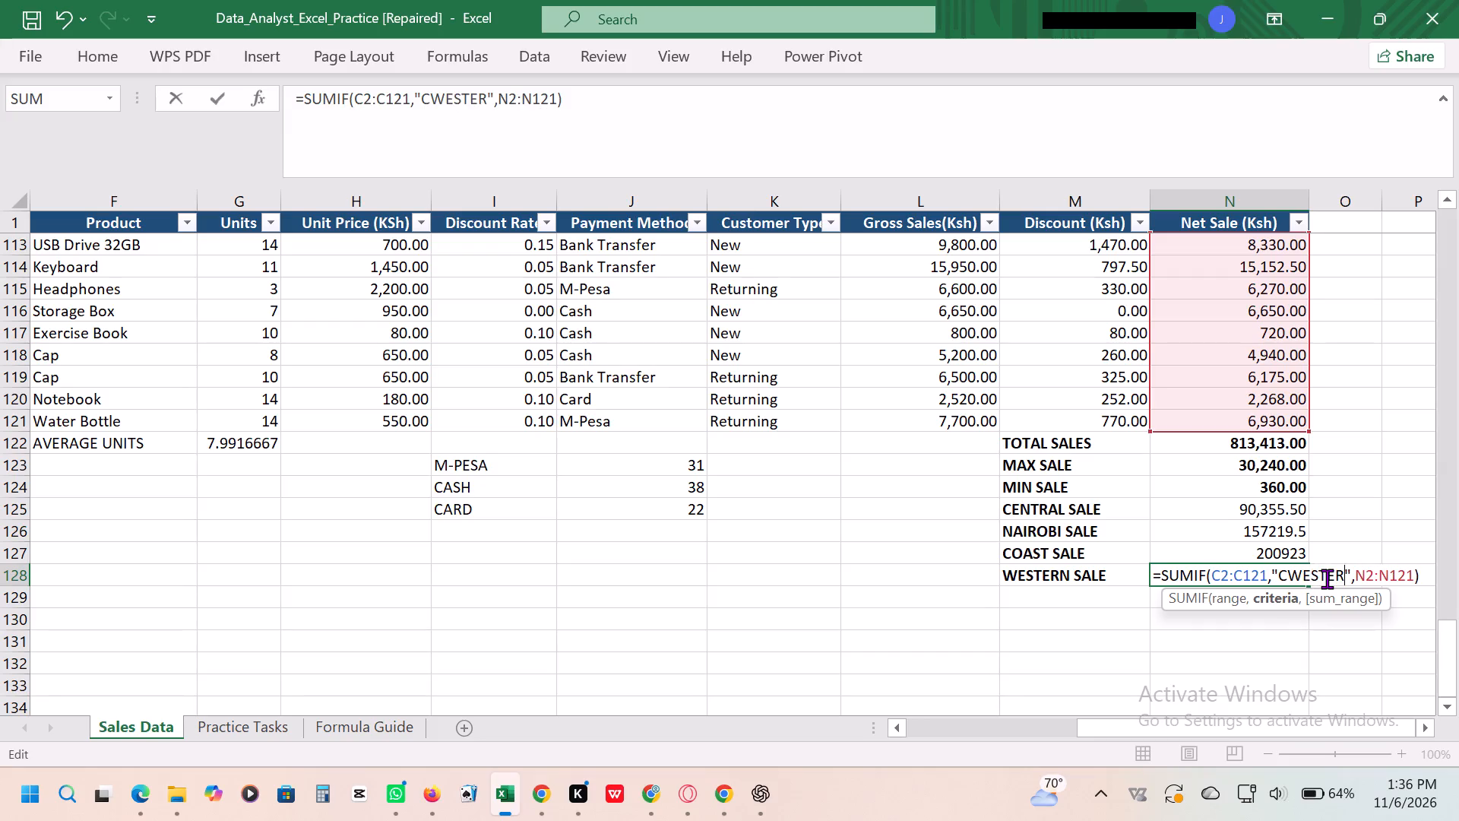
pyautogui.press('BackSpace')
pyautogui.press('BackSpace')
pyautogui.press('BackSpace')
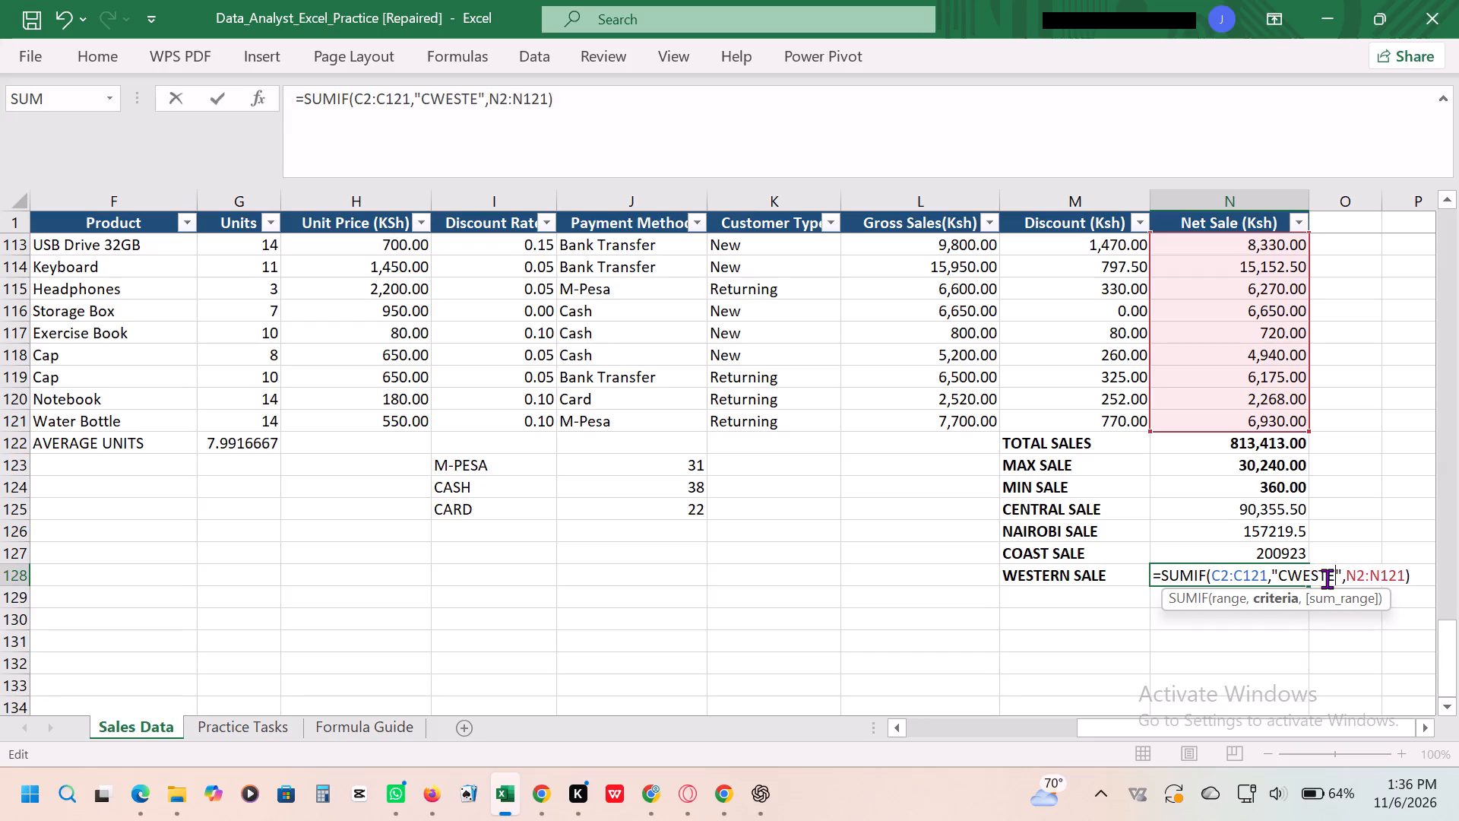
pyautogui.press('BackSpace')
pyautogui.press('BackSpace')
pyautogui.press('BackSpace')
pyautogui.press('BackSpace')
pyautogui.write('WEST')
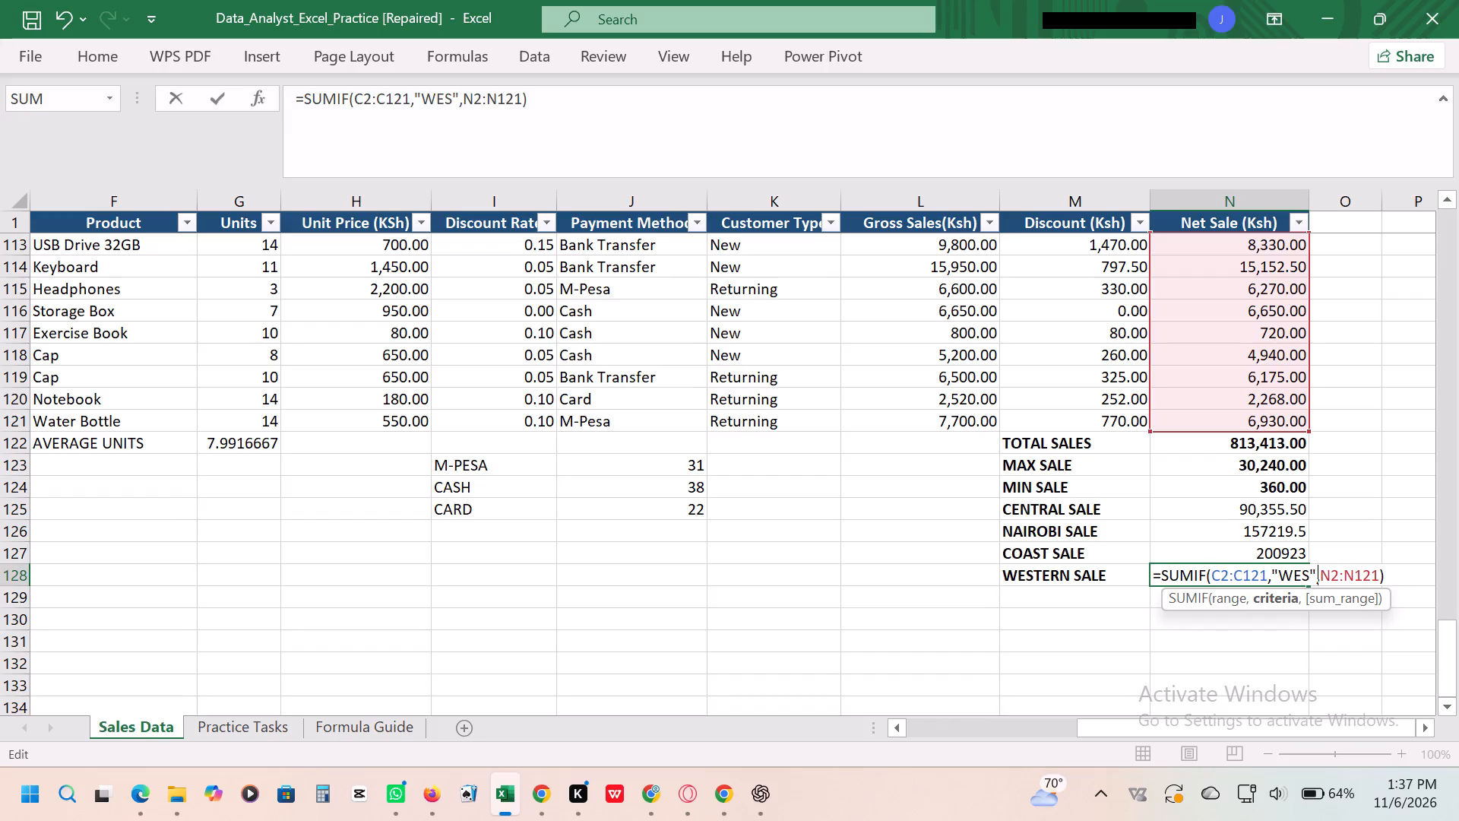
pyautogui.write('ER')
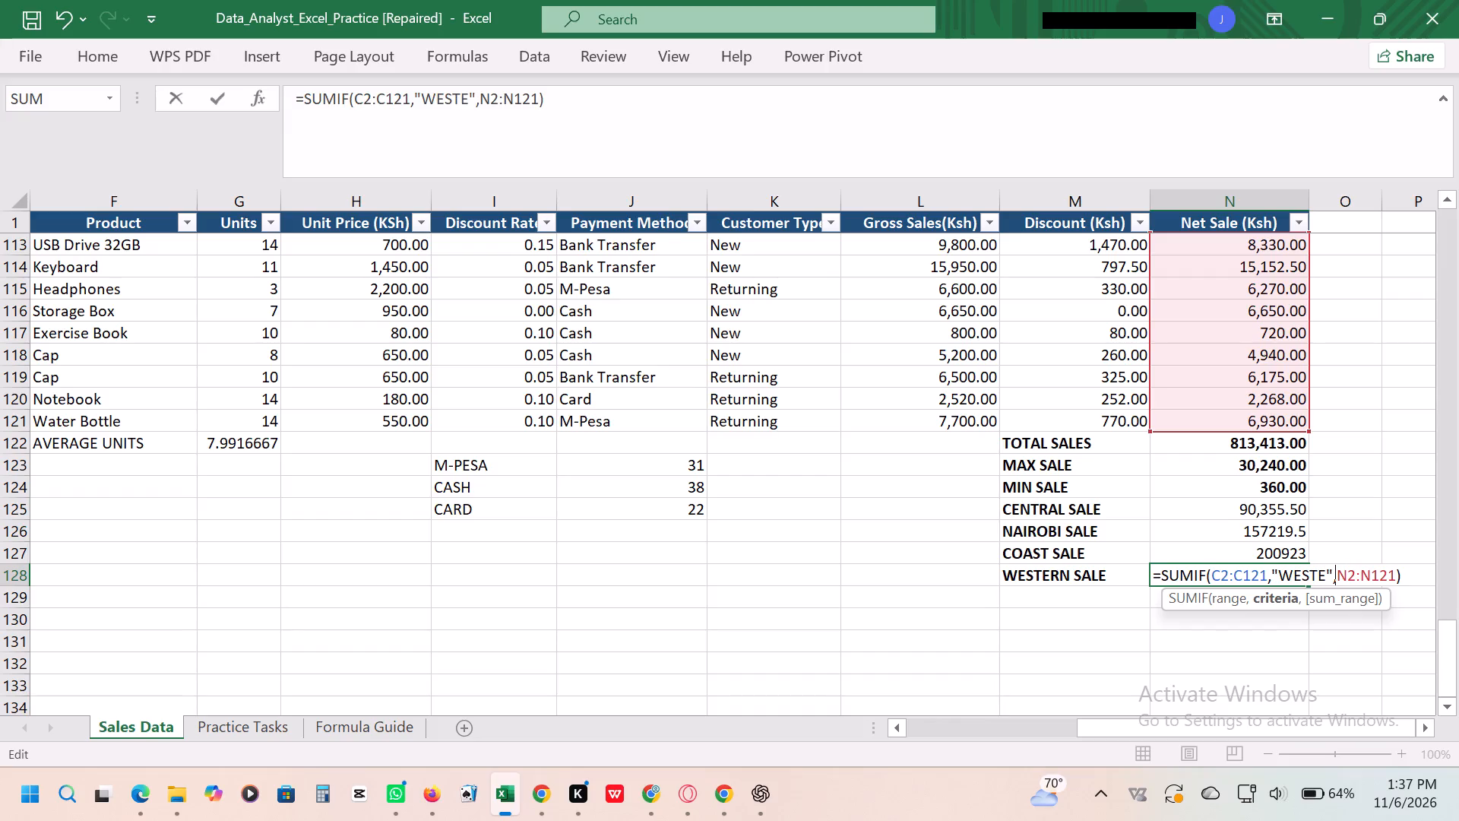
pyautogui.press('n')
pyautogui.press('Return')
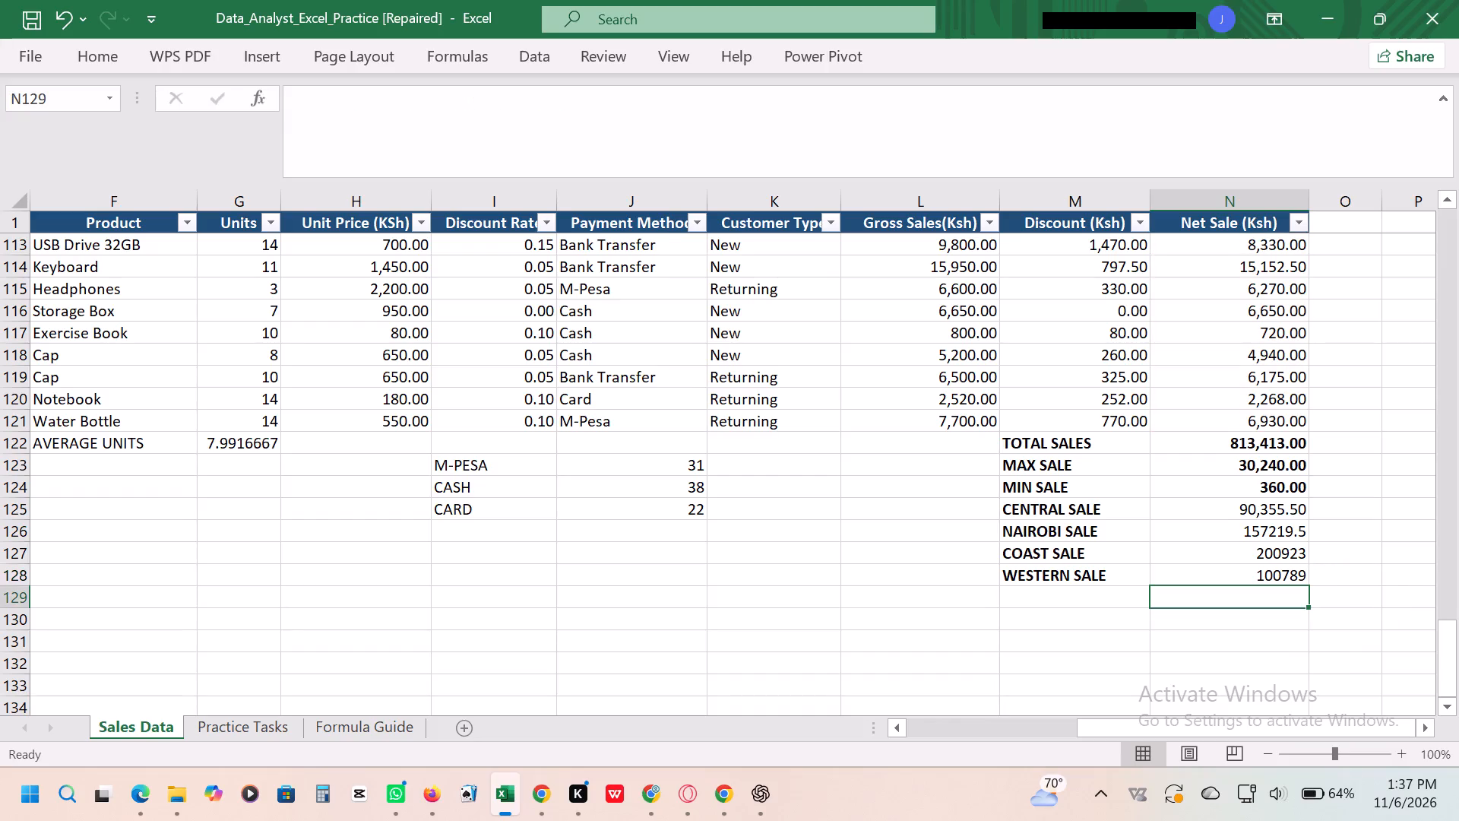